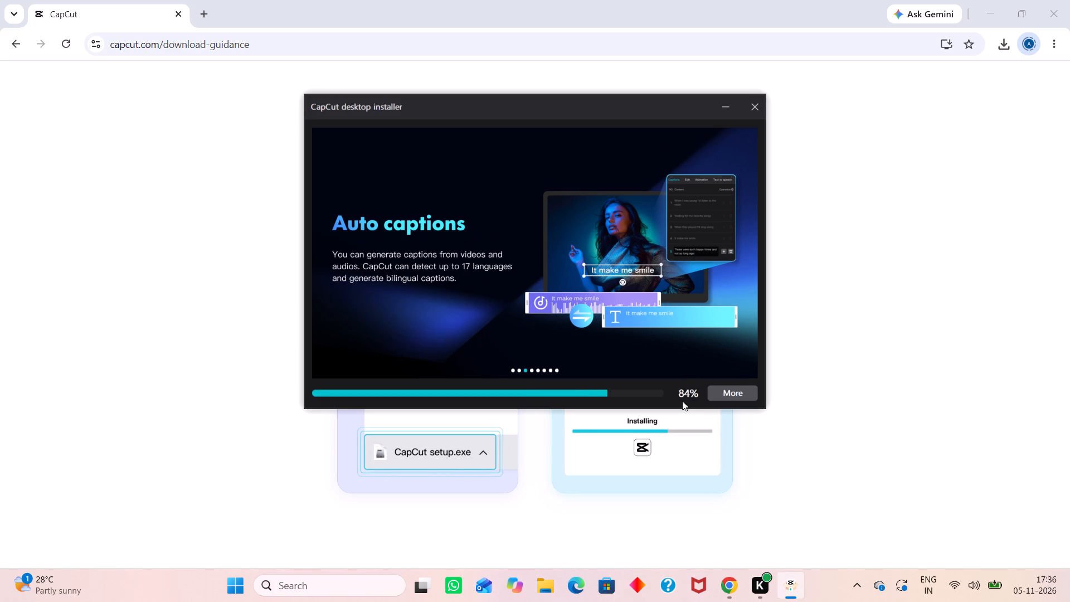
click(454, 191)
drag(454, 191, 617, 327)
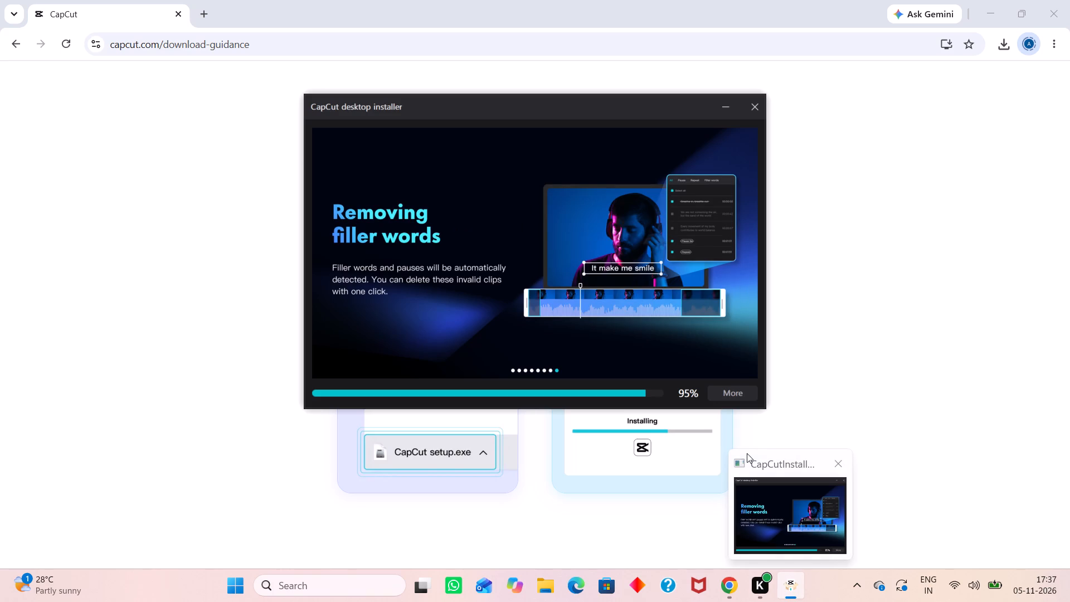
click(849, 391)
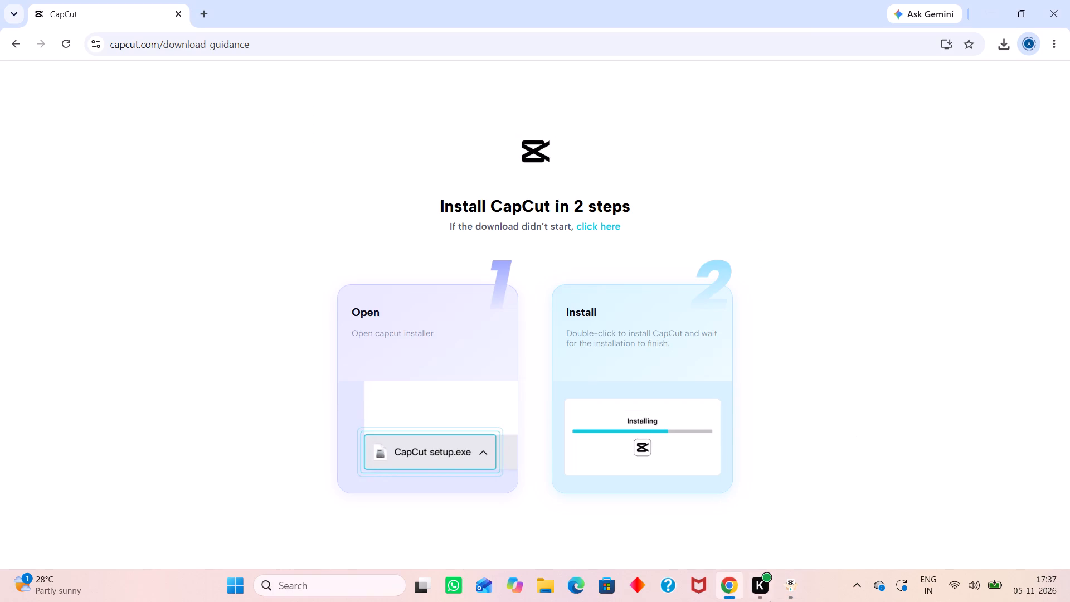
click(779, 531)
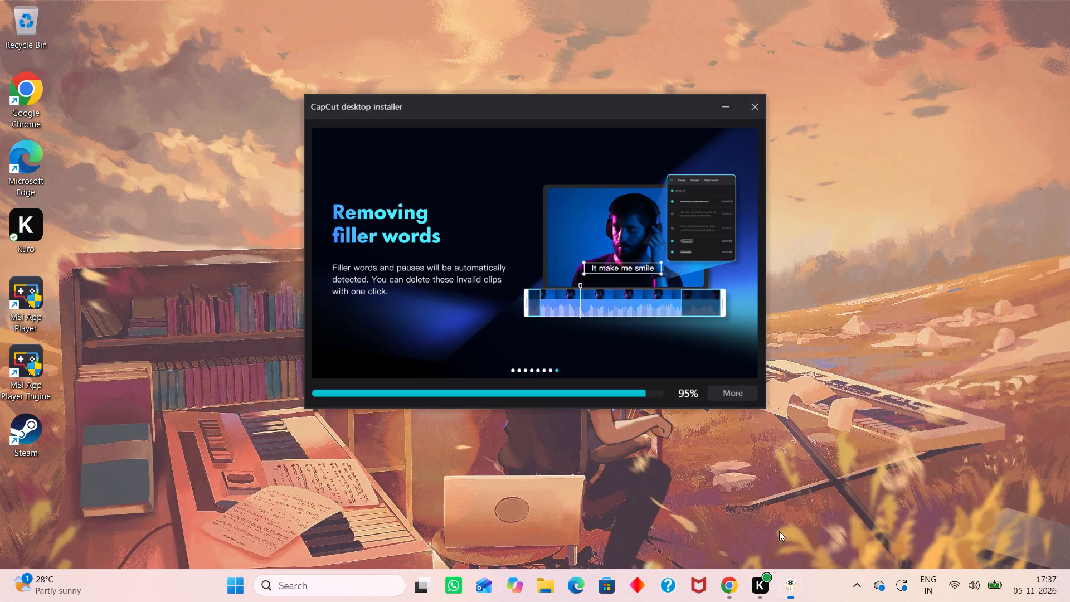
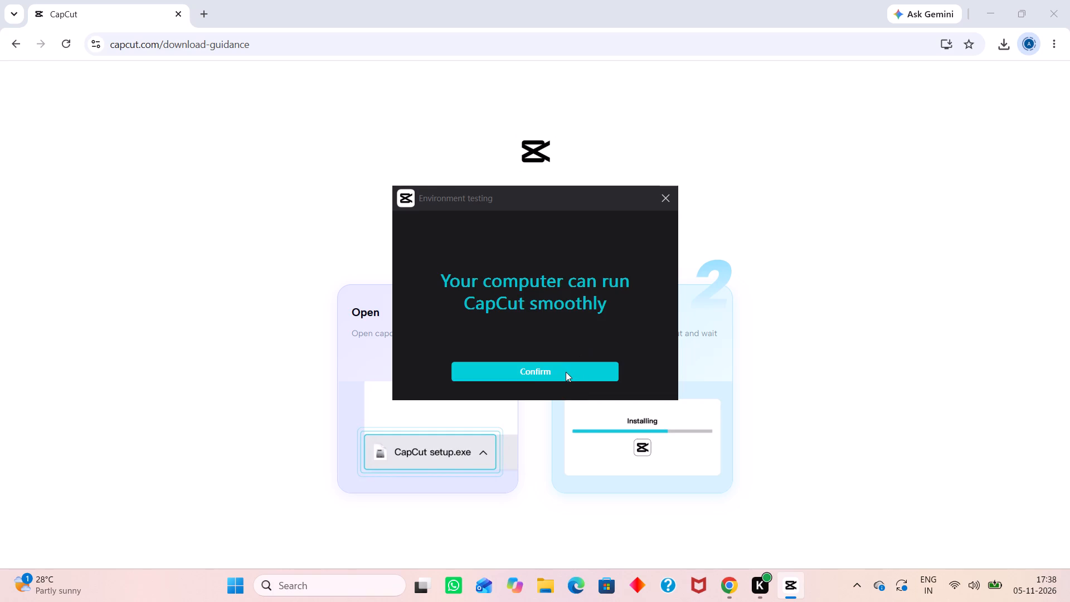
Confirm the environment test result and agree to the Terms of Service and Privacy Policy.
click(566, 372)
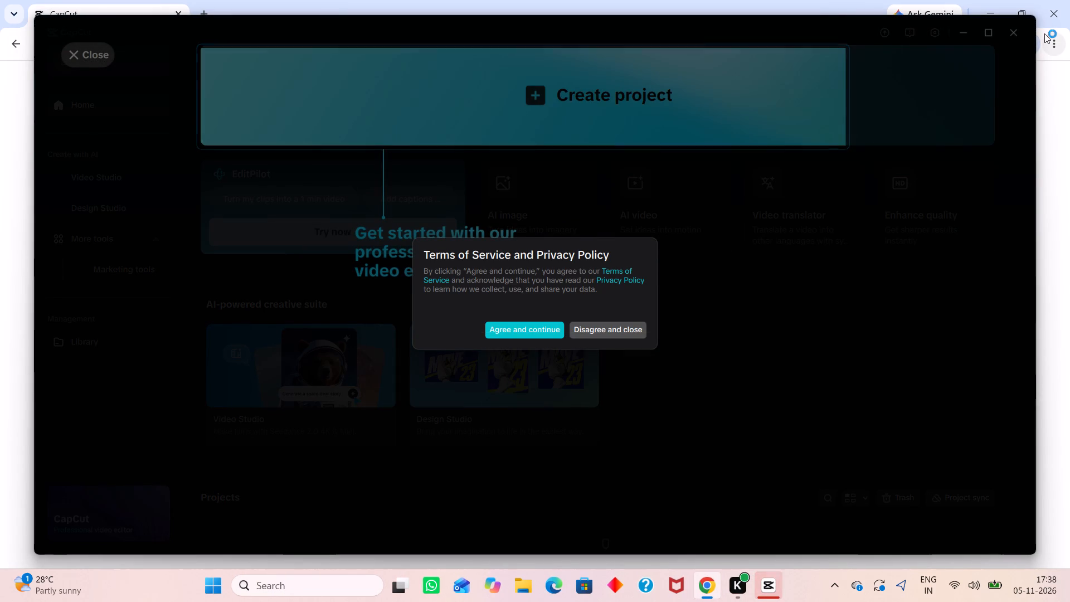
click(534, 330)
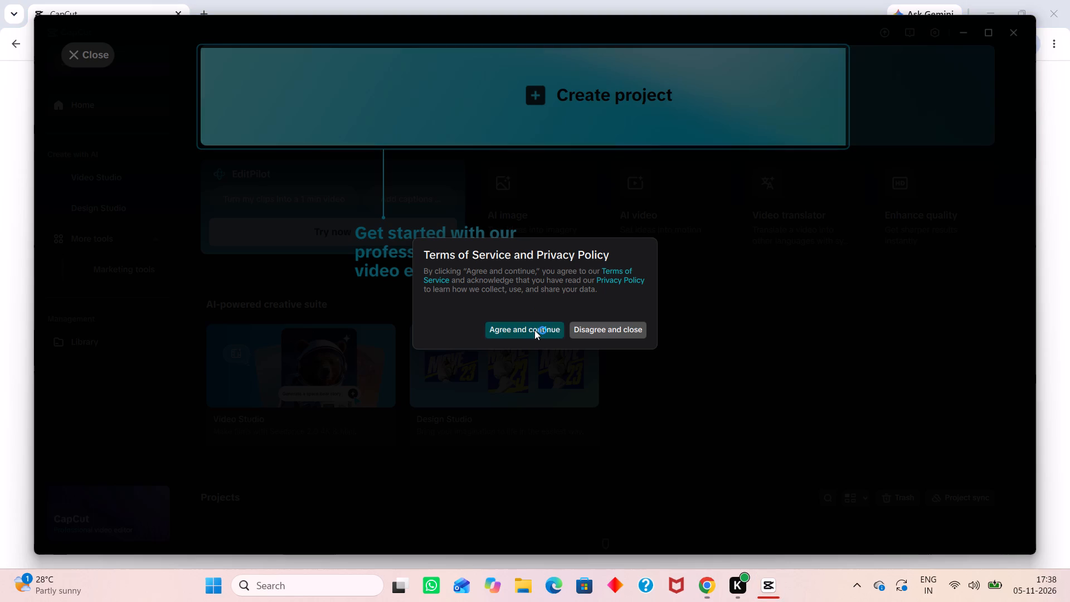
Create a new video project.
click(558, 70)
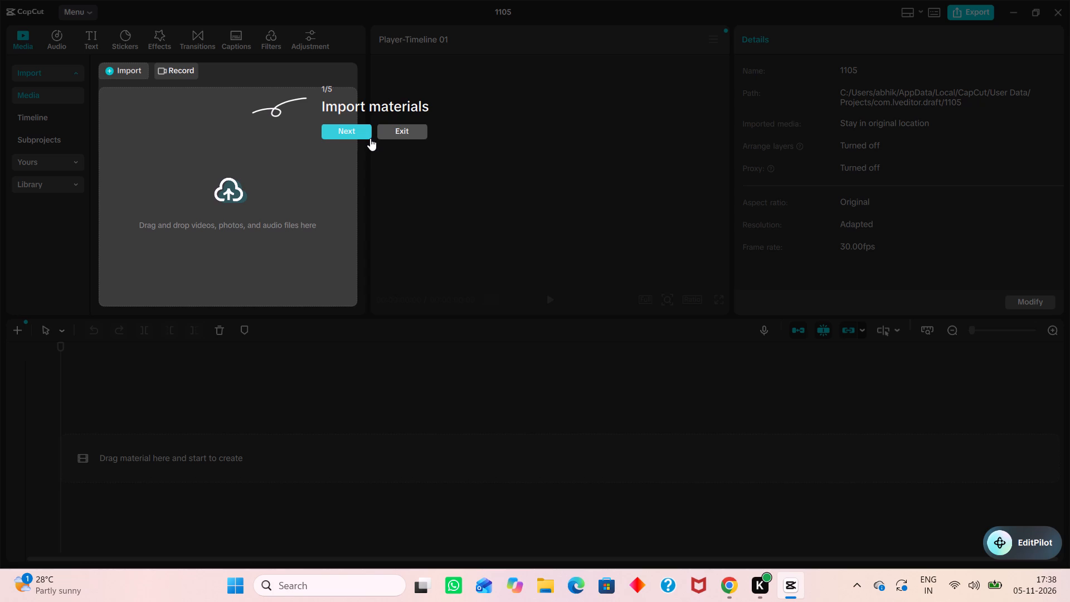
Complete the five-part guided tutorial, adding the example video and example effect to the timeline.
click(364, 133)
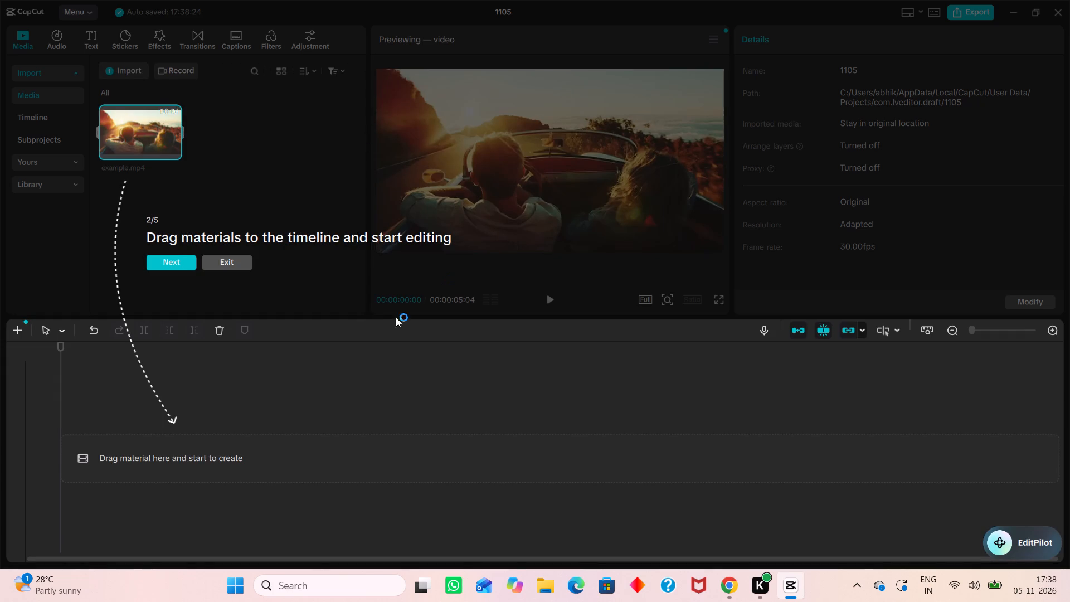
click(172, 258)
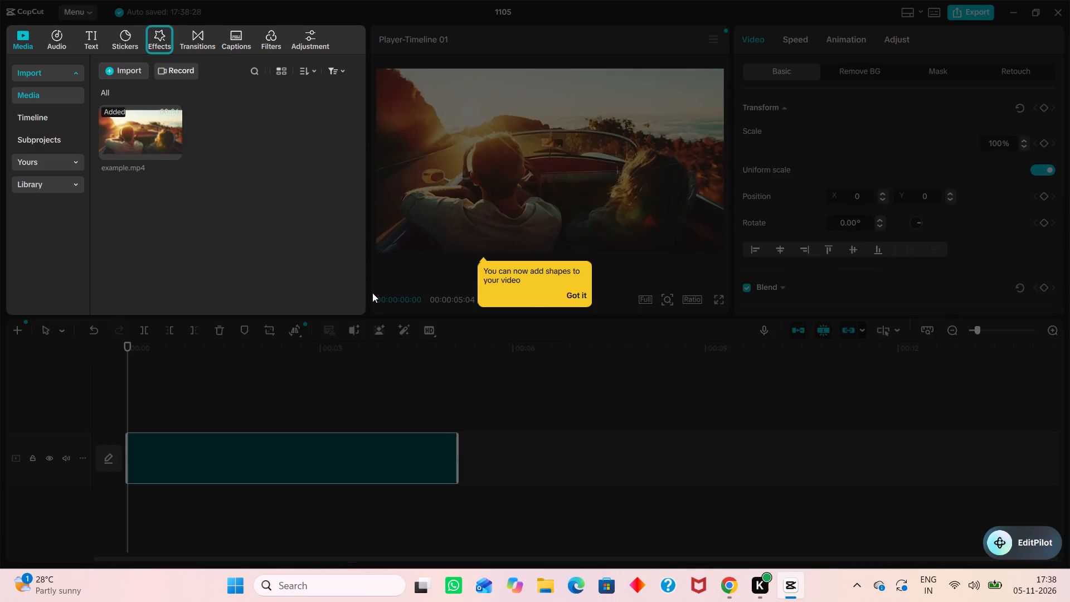
click(159, 47)
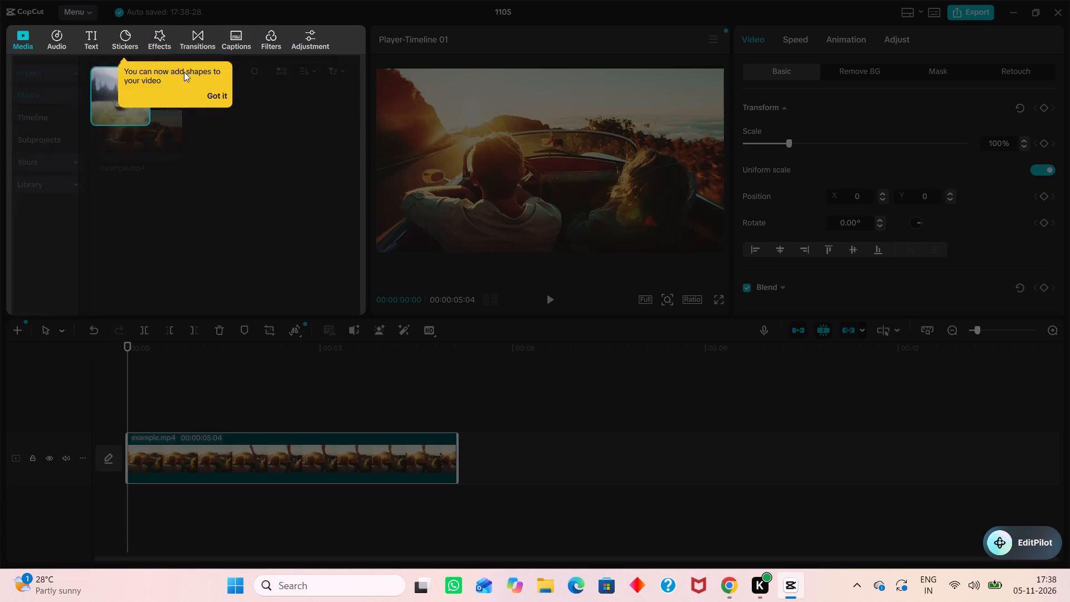
click(212, 98)
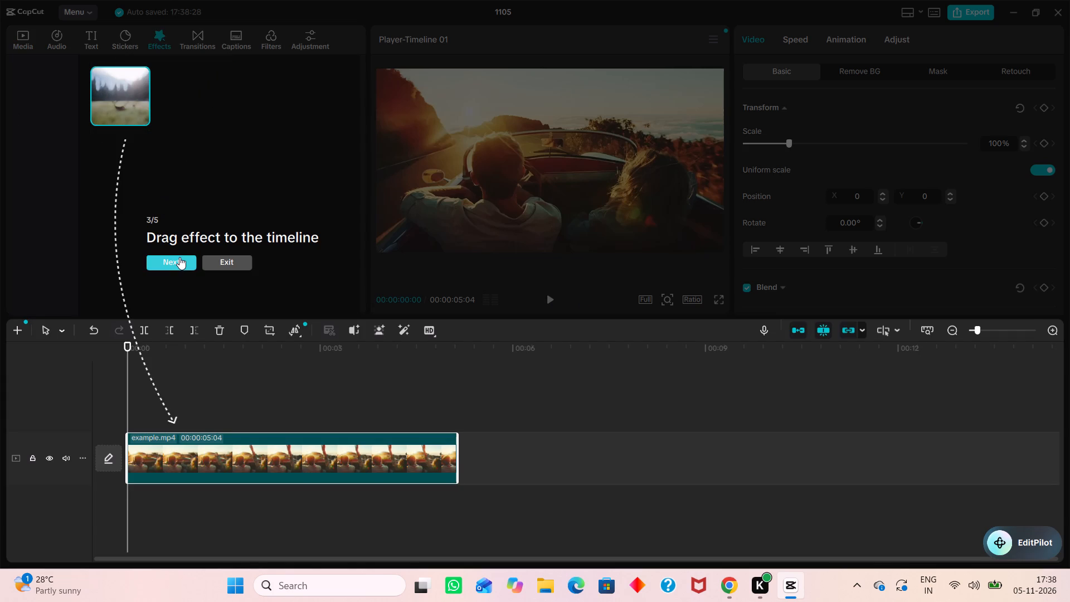
click(179, 257)
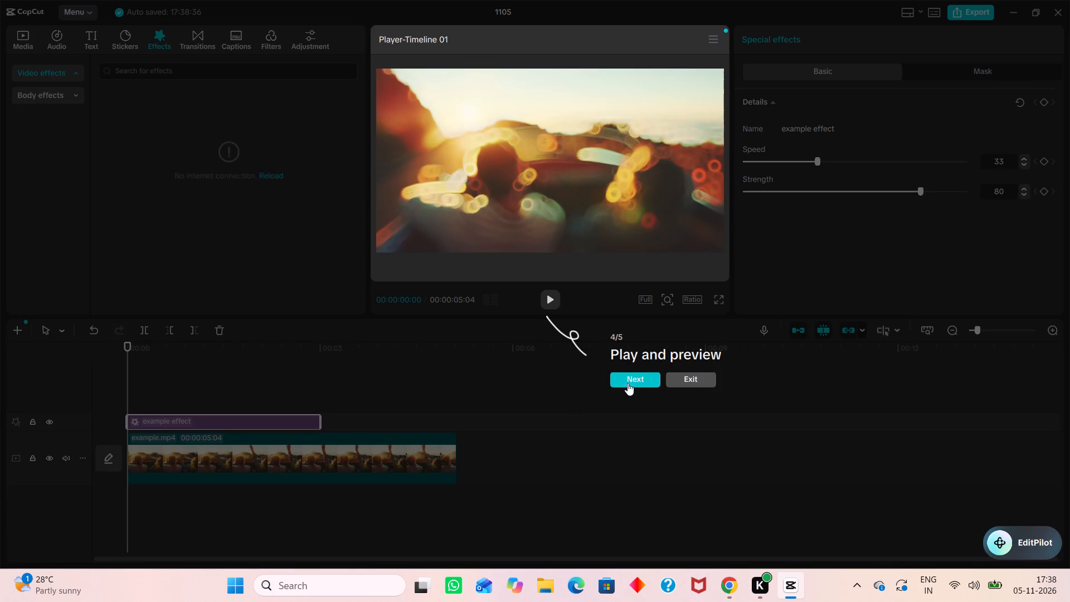
click(635, 380)
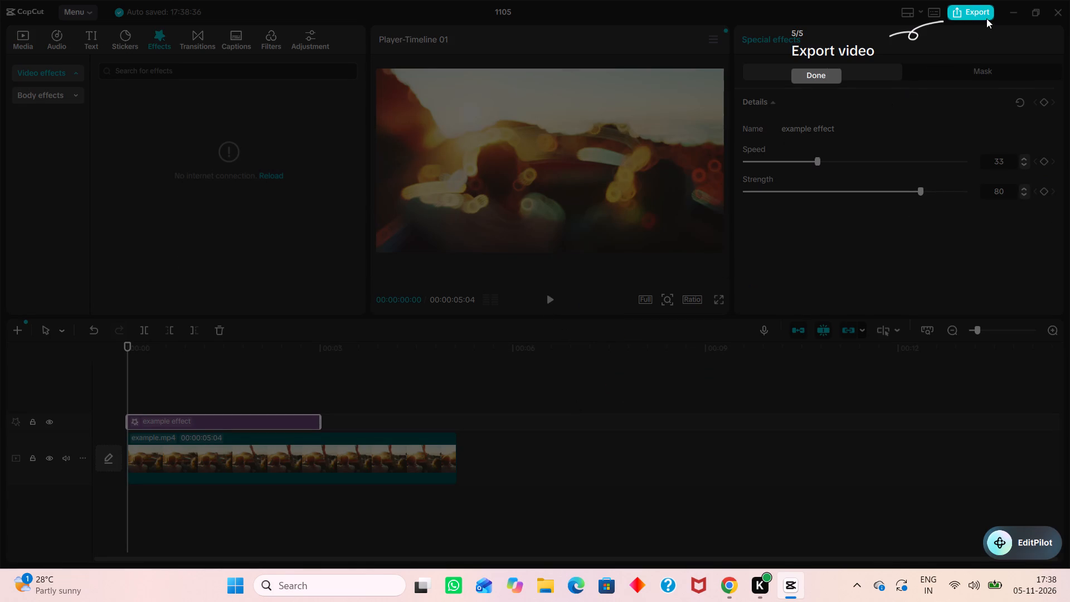
click(810, 70)
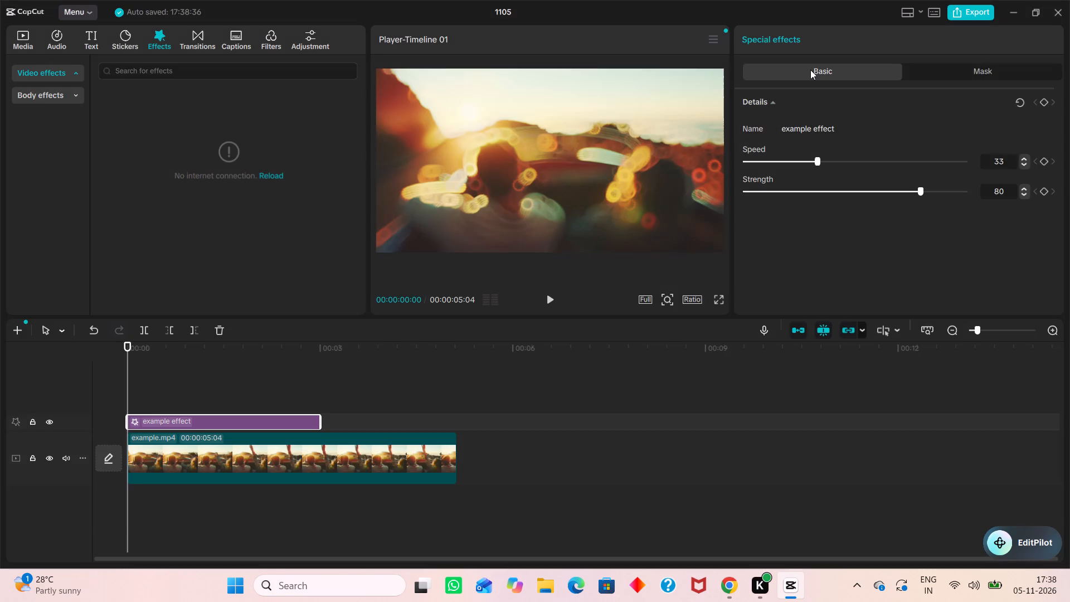
Play the preview of the example video with its effect.
click(550, 300)
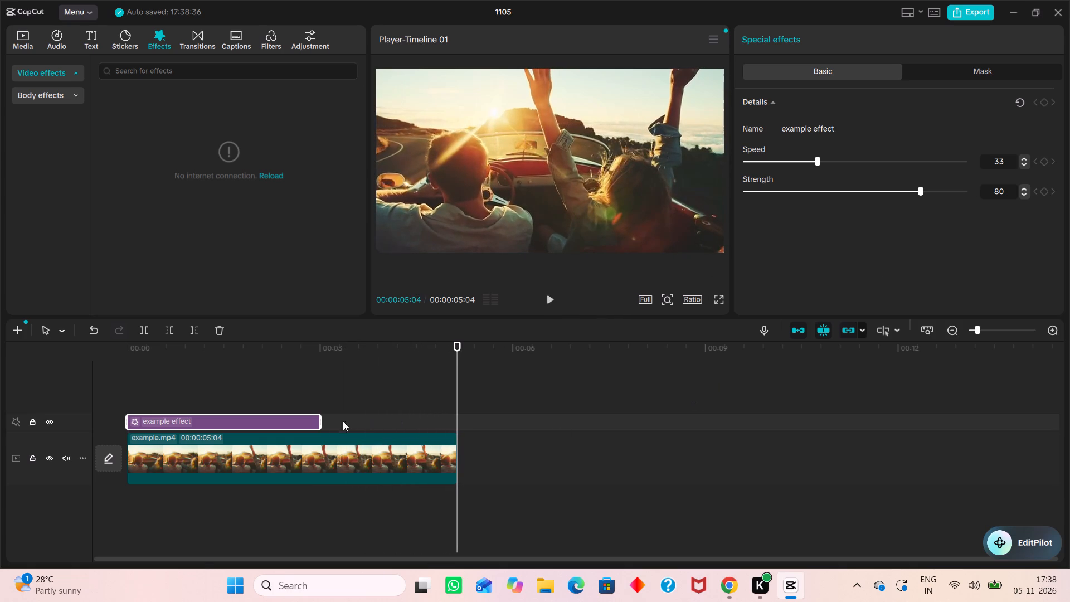
Cut the example.mp4 clip from the timeline.
click(317, 463)
right_click(317, 463)
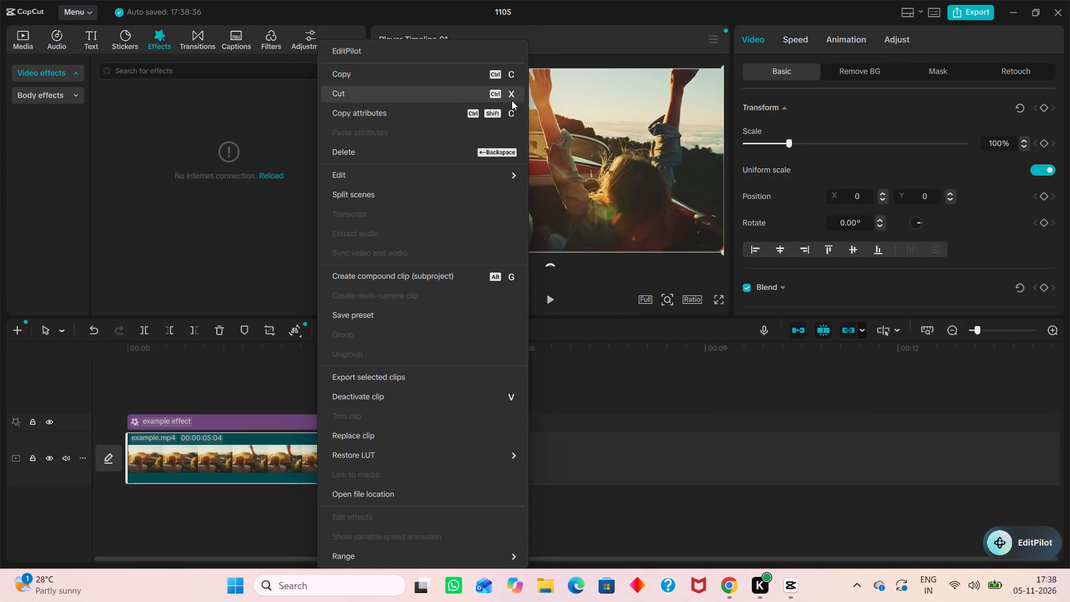
click(615, 433)
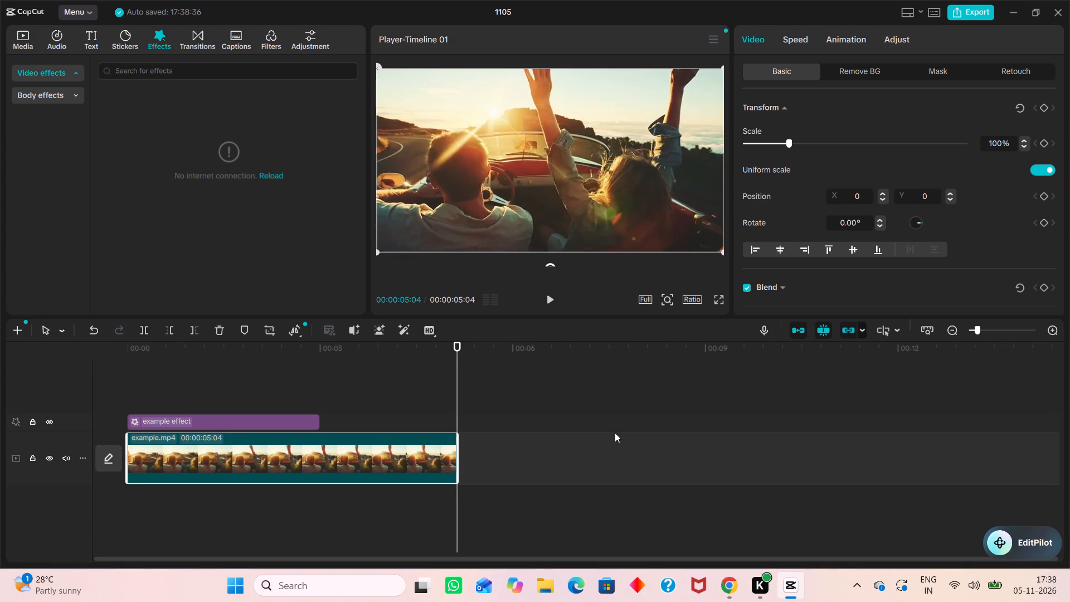
key(ctrl+x)
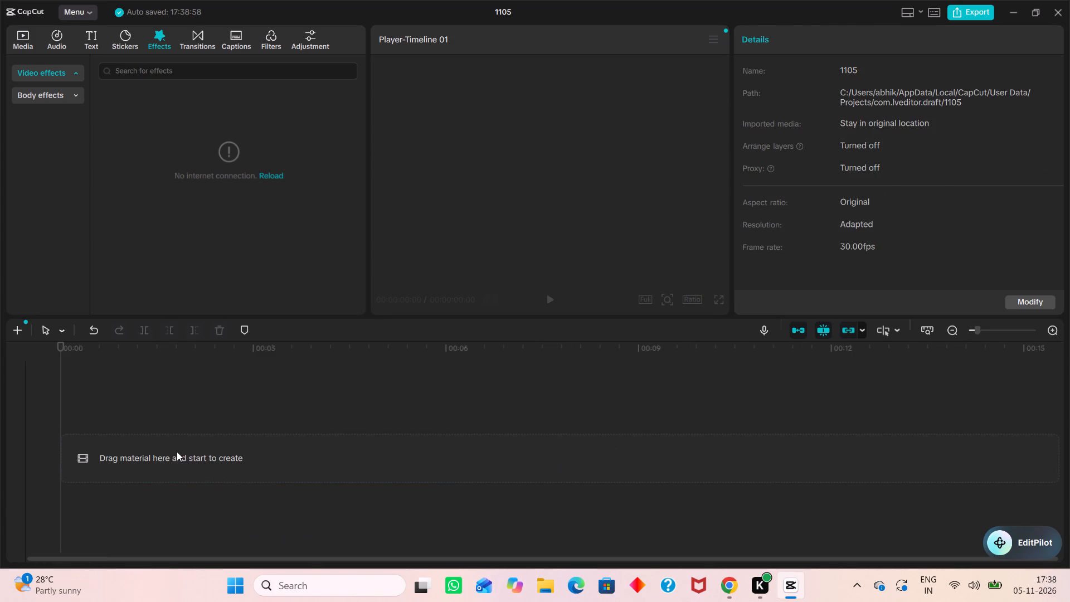
click(177, 452)
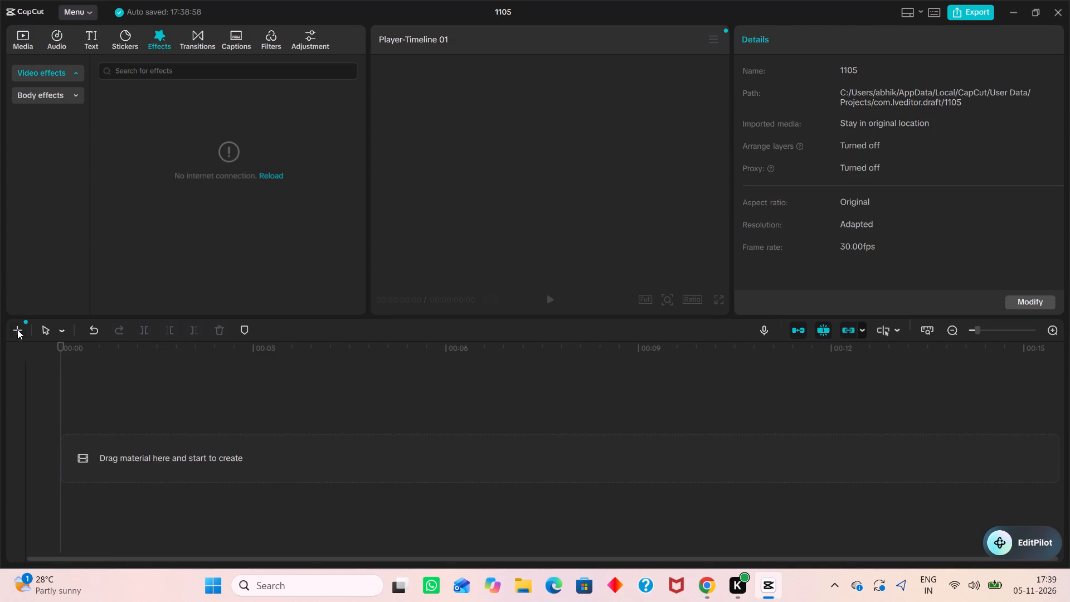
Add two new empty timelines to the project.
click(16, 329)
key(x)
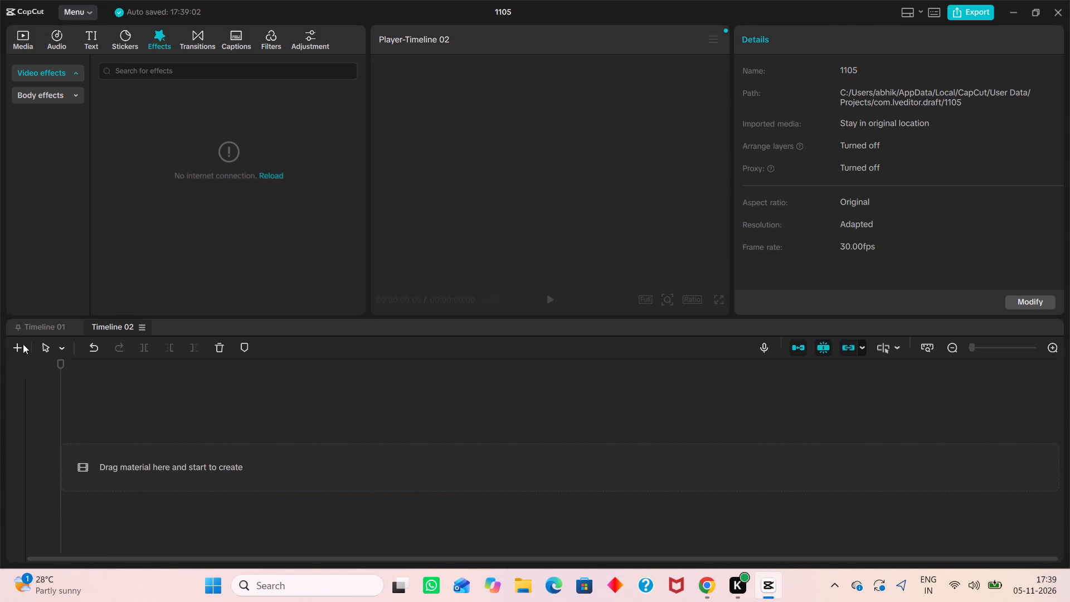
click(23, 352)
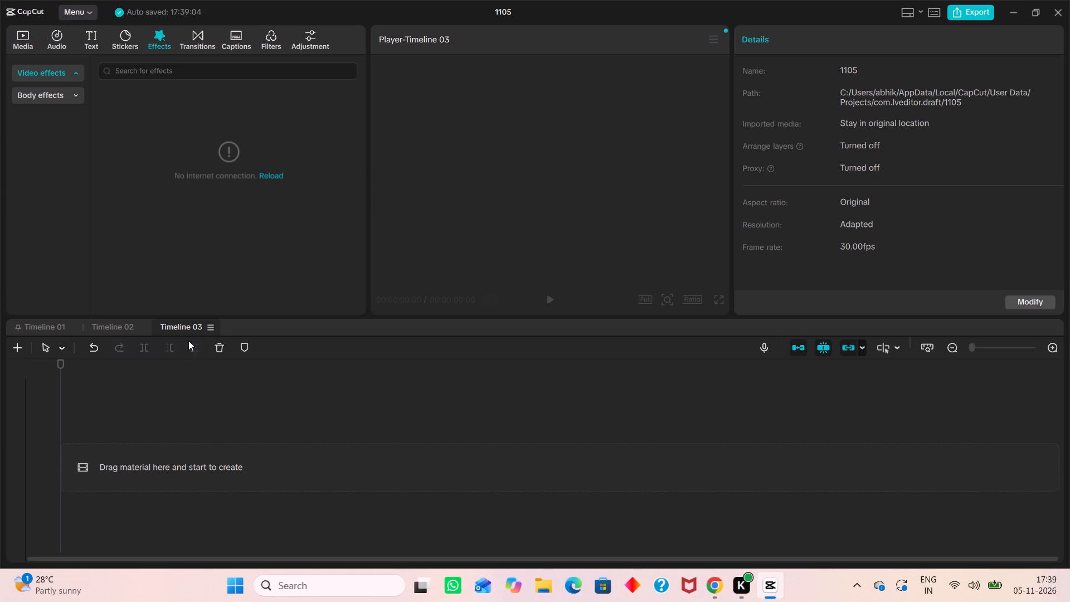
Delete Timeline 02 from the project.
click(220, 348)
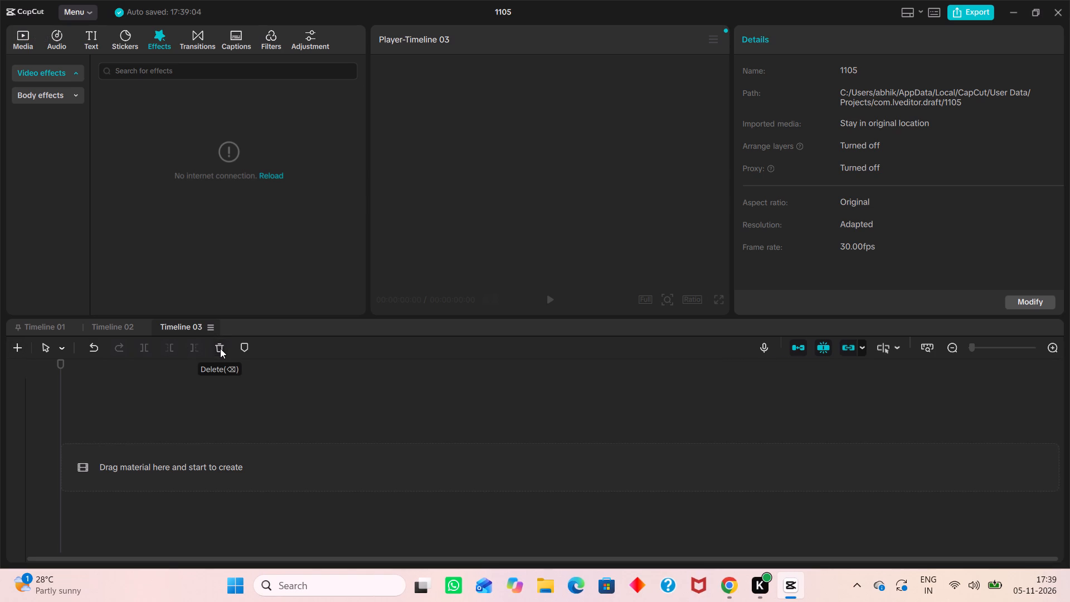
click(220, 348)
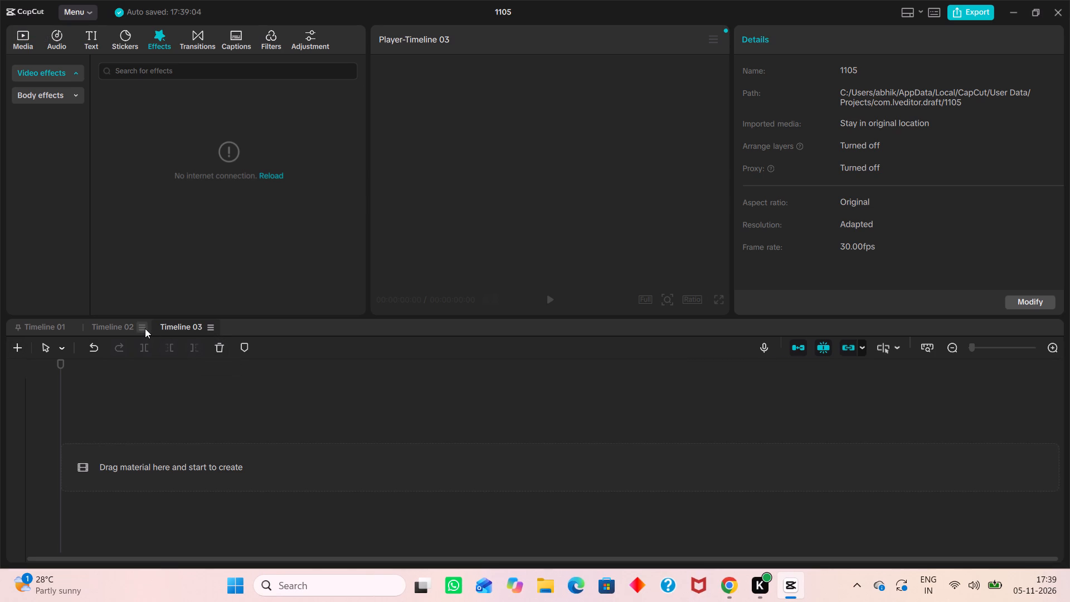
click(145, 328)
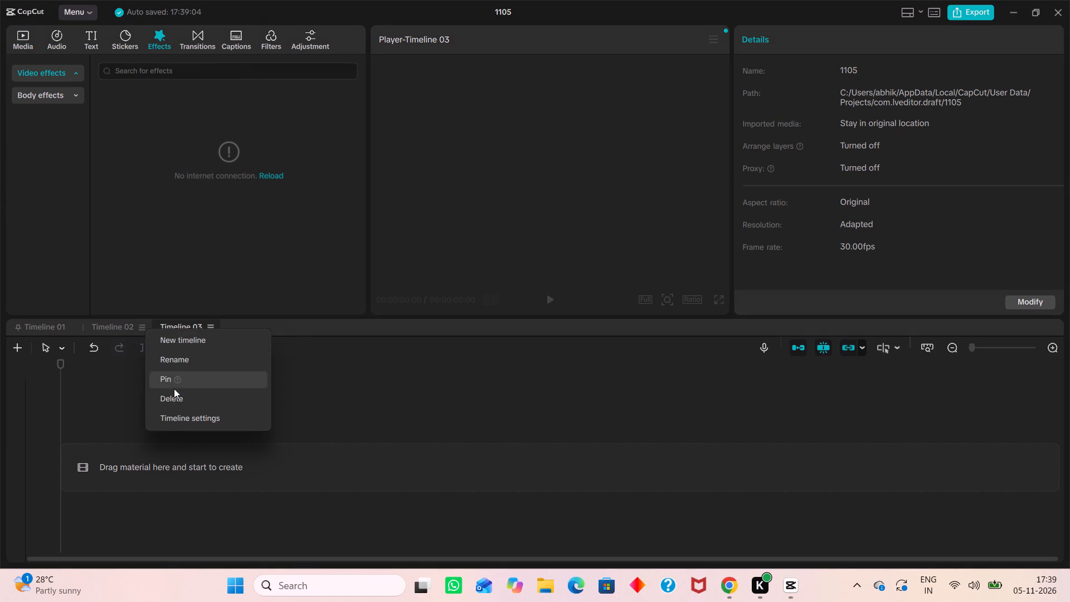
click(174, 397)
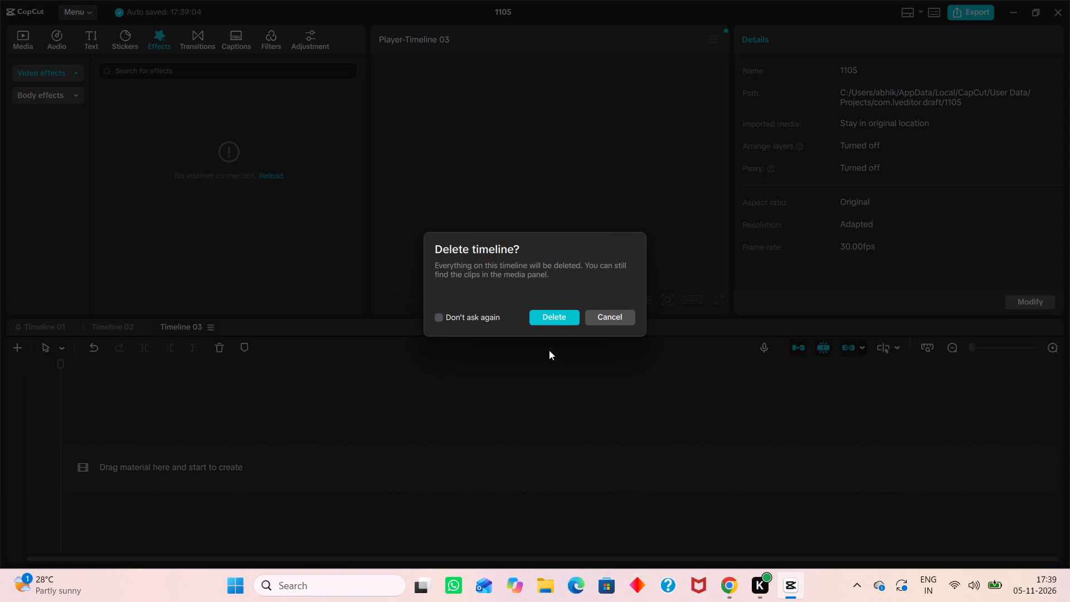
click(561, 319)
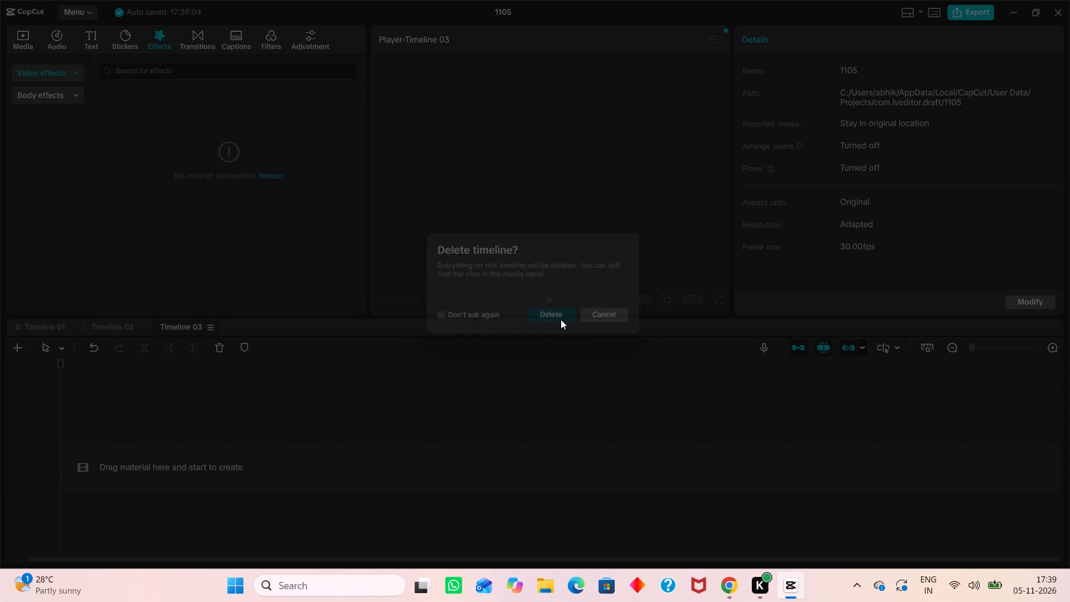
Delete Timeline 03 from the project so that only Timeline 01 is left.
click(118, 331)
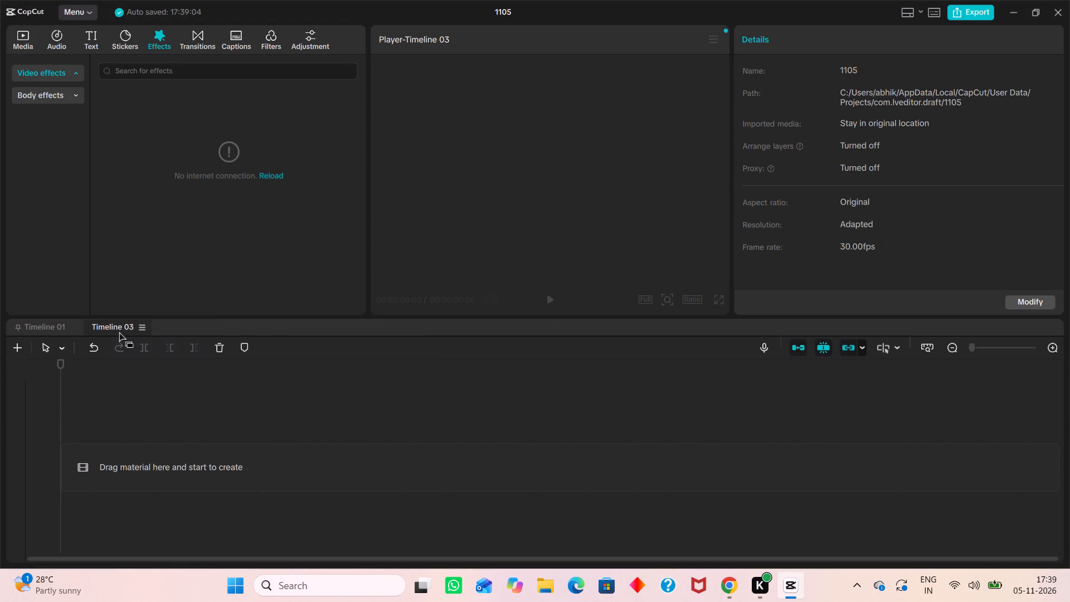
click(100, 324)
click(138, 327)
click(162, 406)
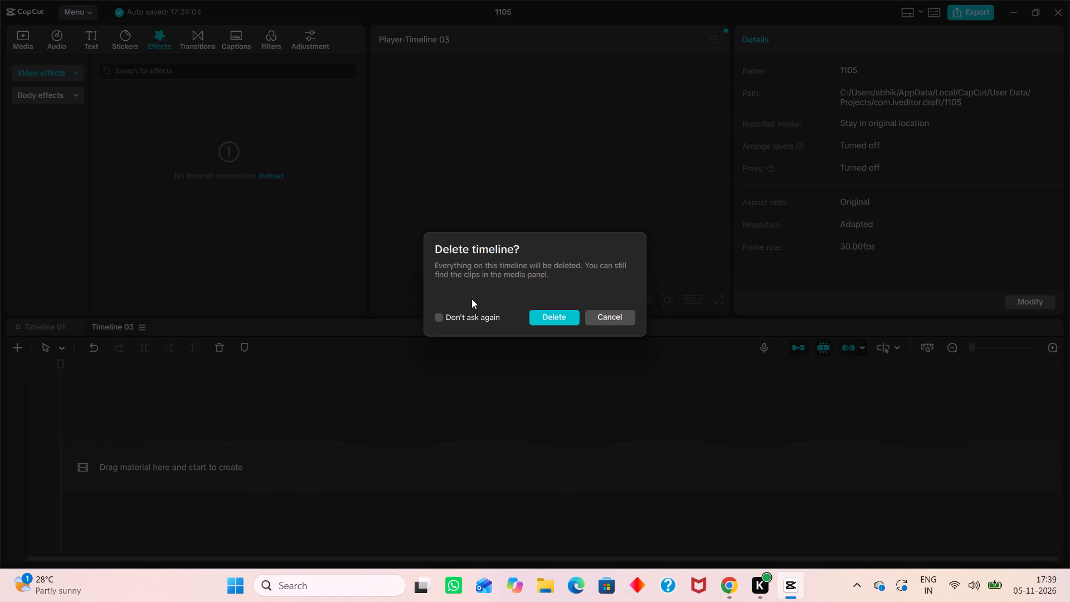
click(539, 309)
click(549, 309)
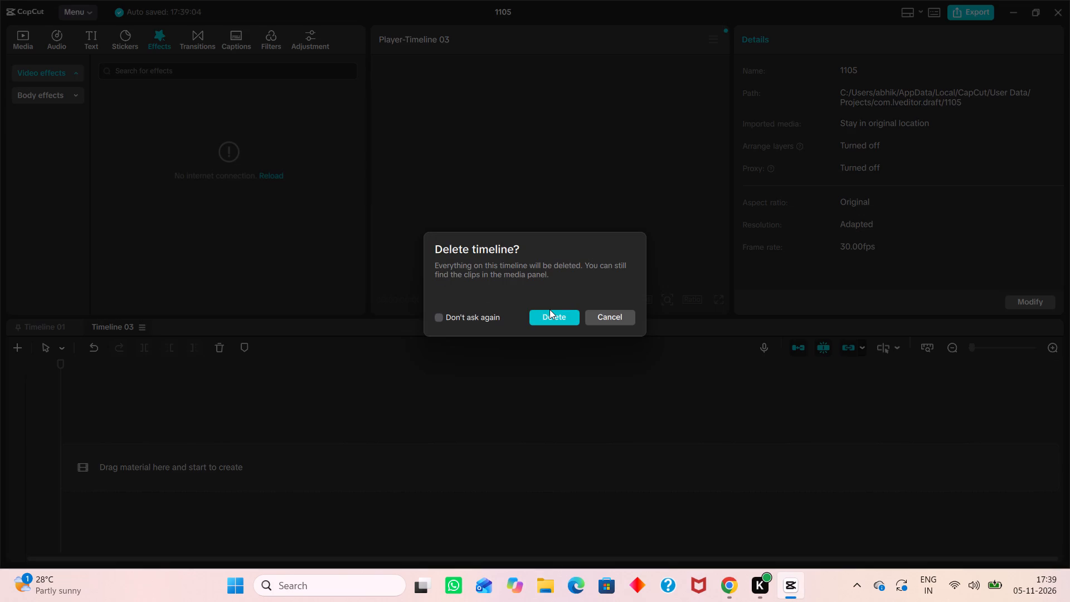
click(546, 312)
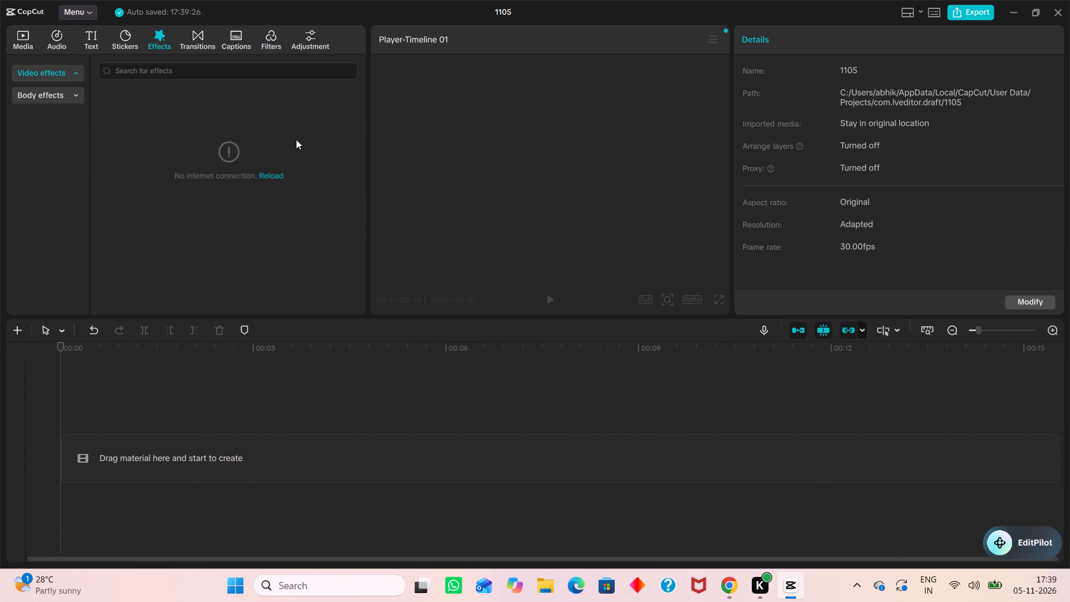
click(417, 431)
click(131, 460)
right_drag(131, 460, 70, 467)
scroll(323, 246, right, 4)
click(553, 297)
Add one new empty timeline to the project and switch back to Timeline 01.
click(28, 330)
click(16, 331)
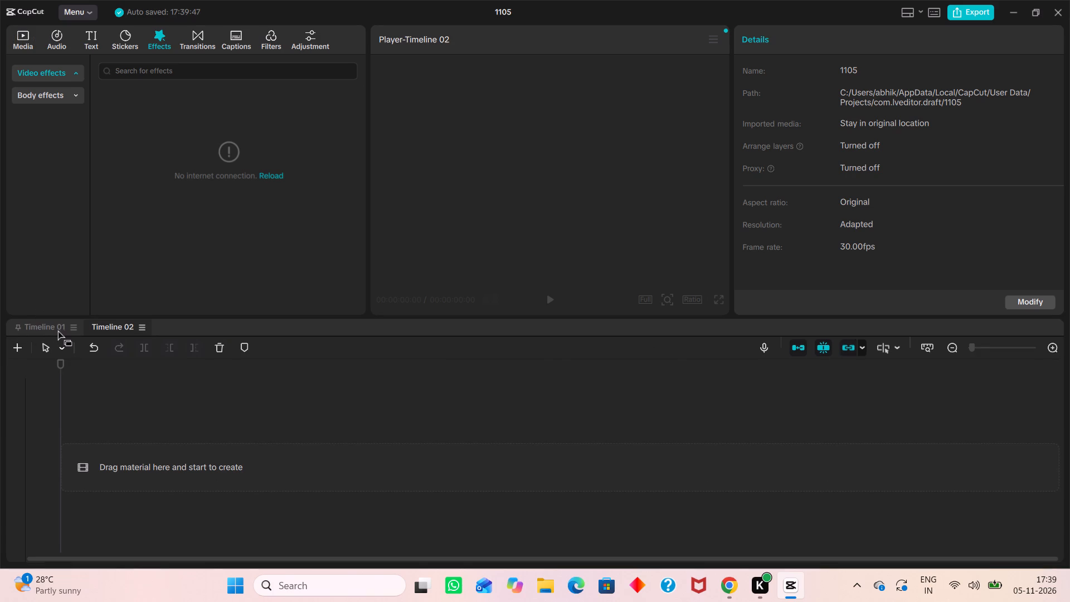
click(57, 329)
click(57, 329)
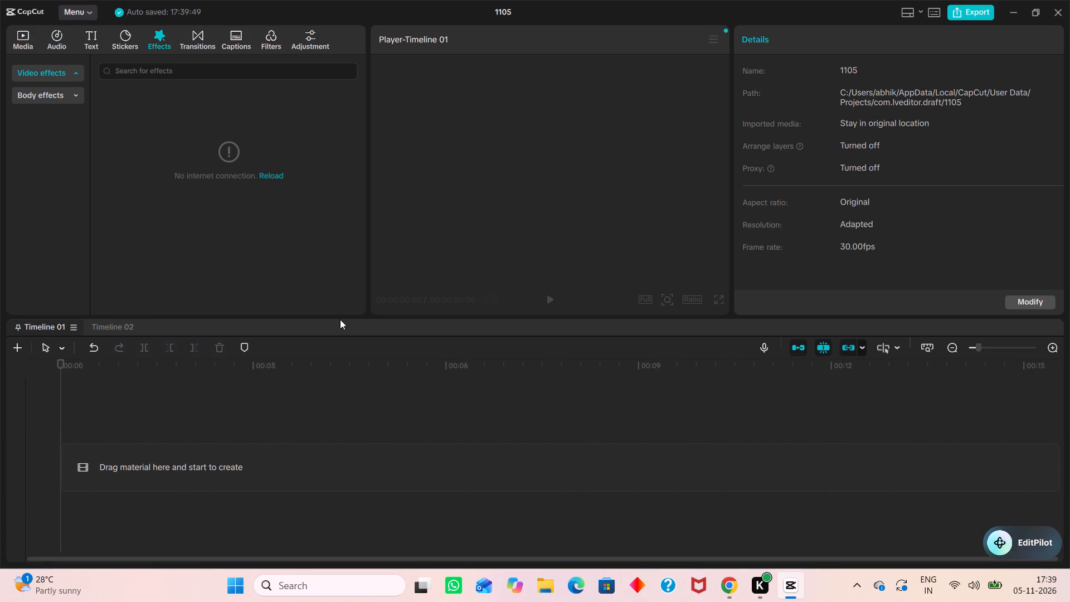
Open the EditPilot editing assistant.
click(1013, 545)
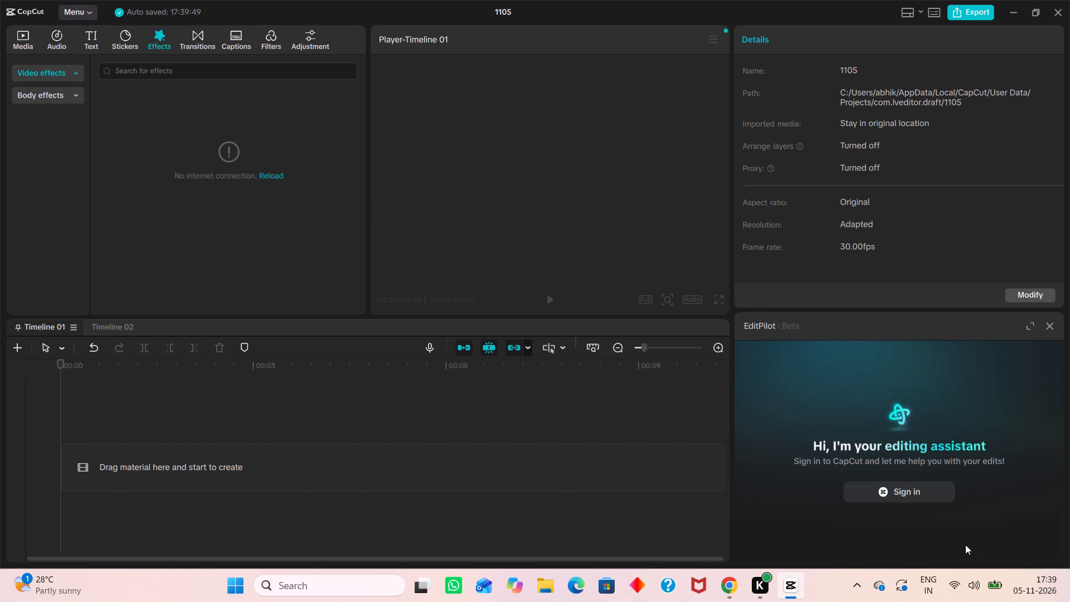
Close the EditPilot editing assistant.
click(1053, 331)
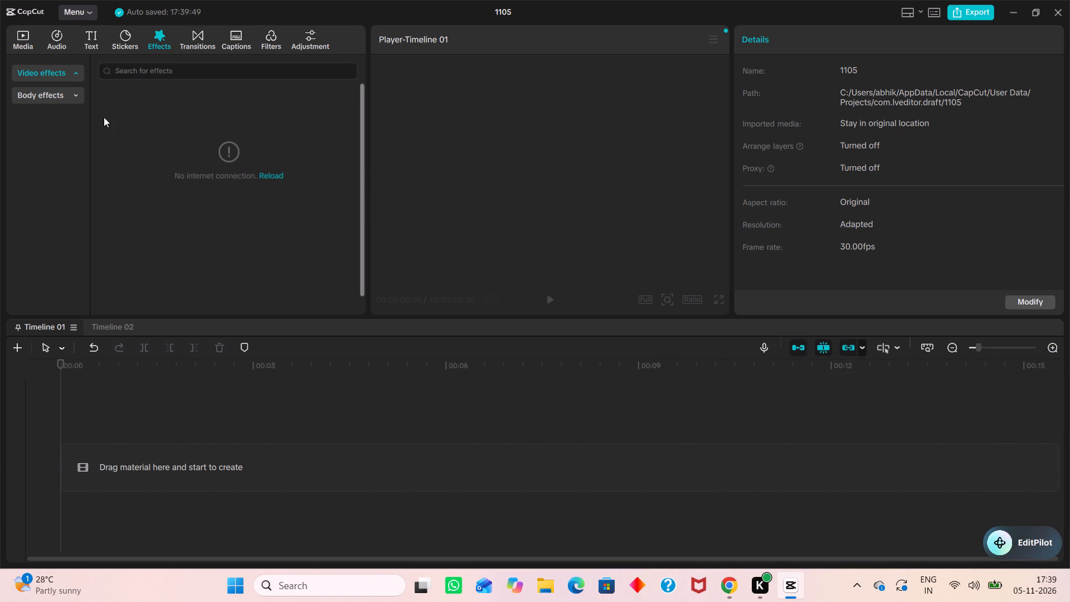
Look at the project's imported media and the favorite media collection.
click(35, 37)
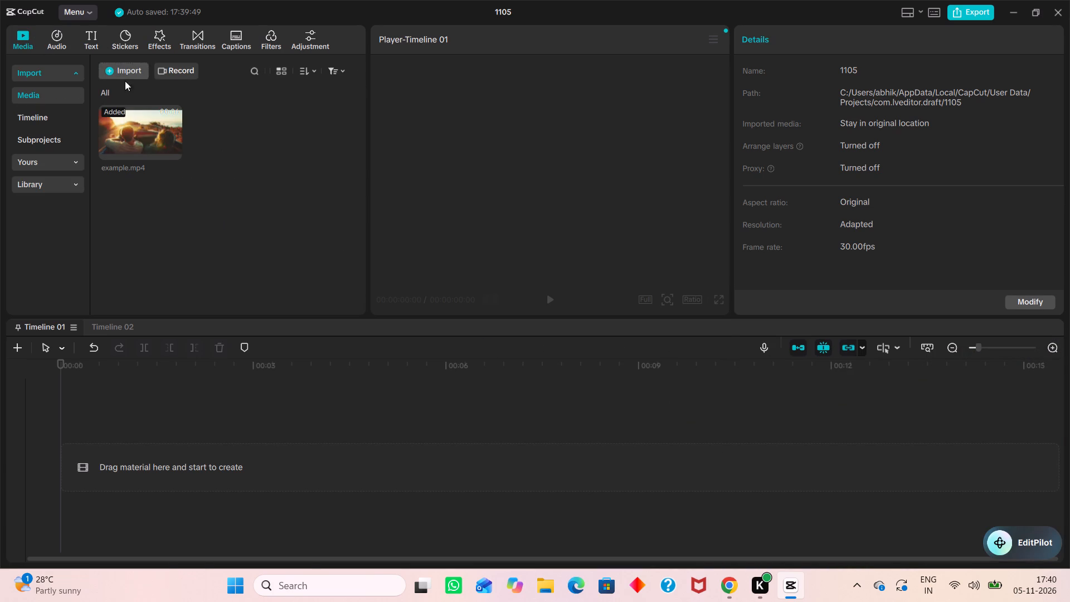
click(72, 160)
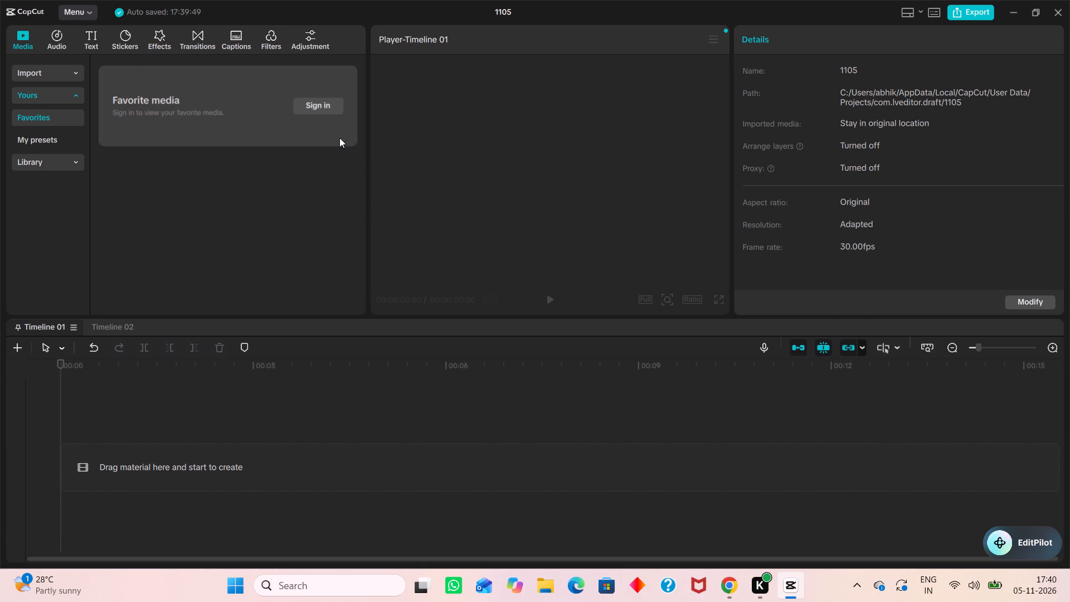
Close project 1105 and exit CapCut completely, dismissing the What's new window on the home screen.
click(1056, 23)
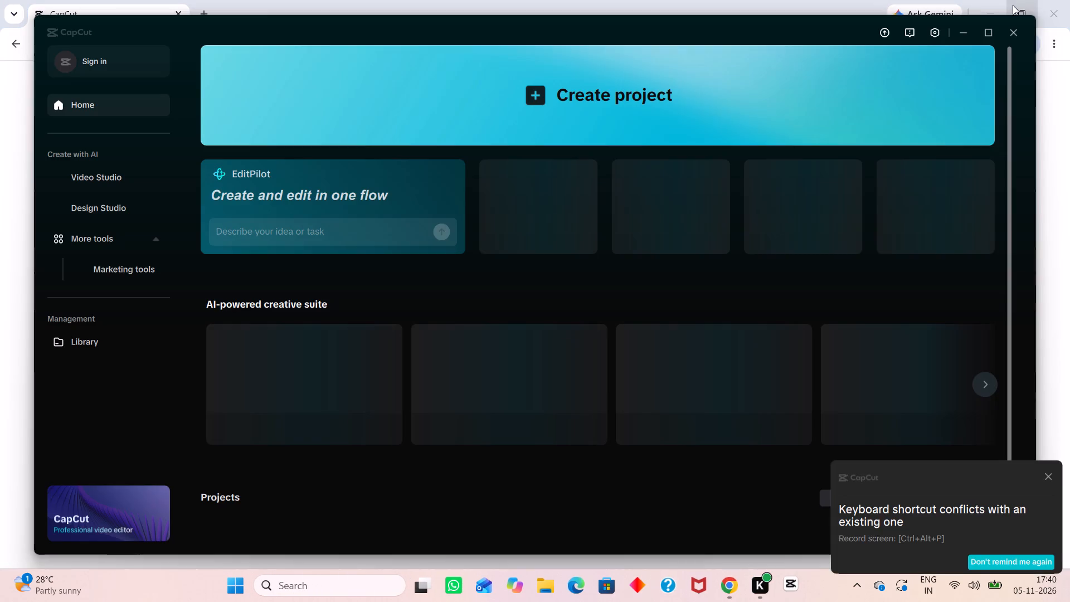
click(1016, 32)
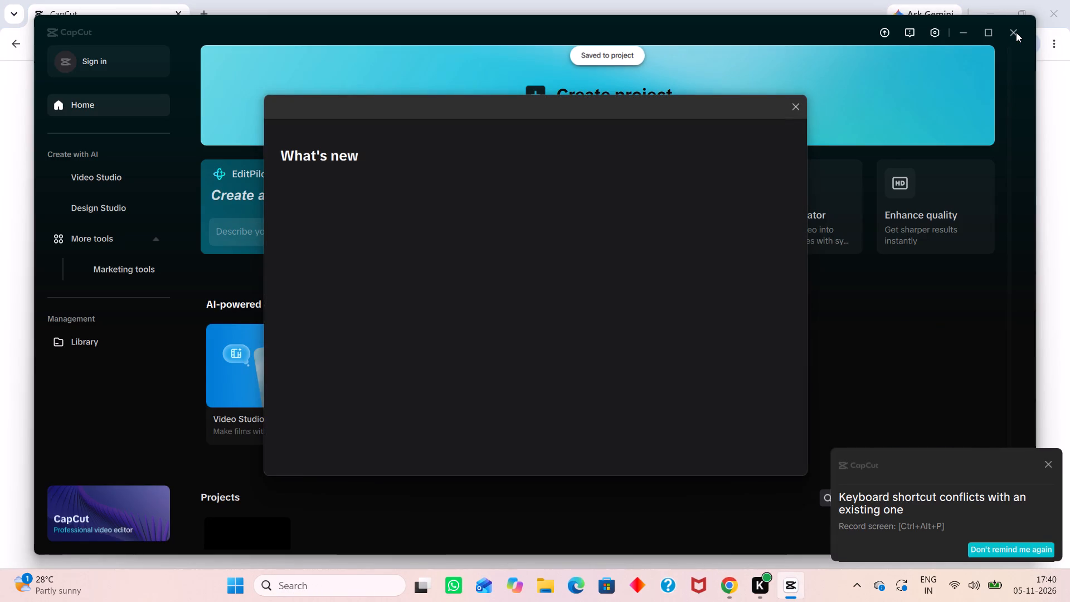
click(800, 112)
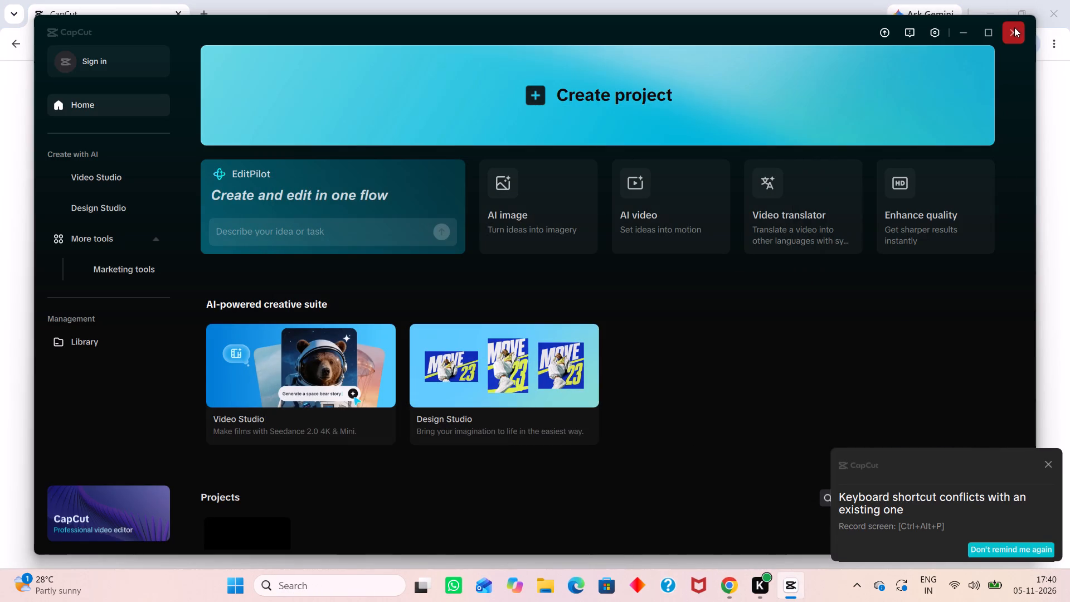
click(1014, 27)
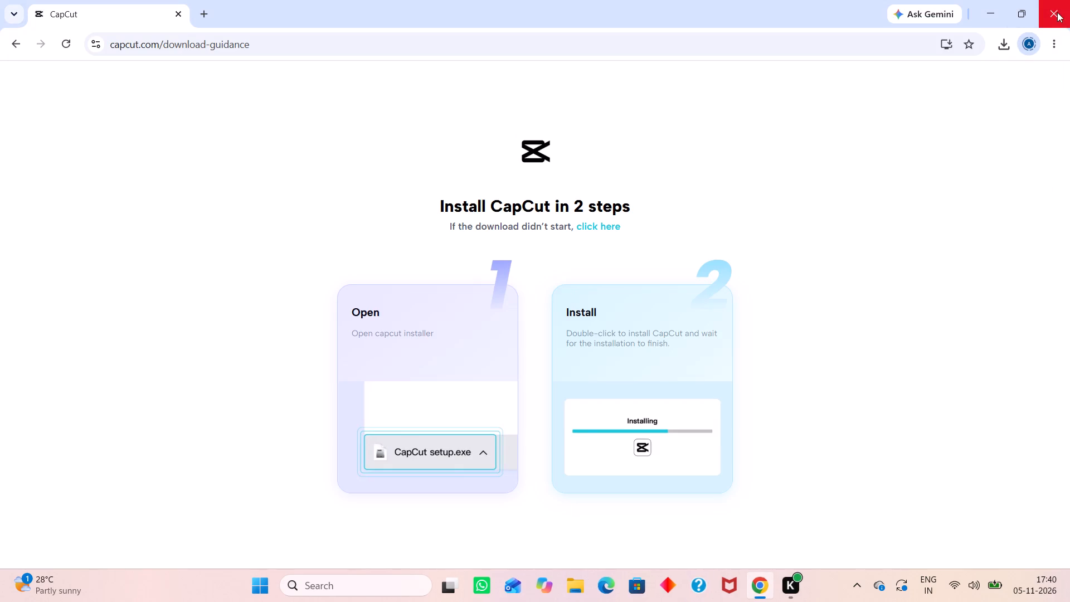
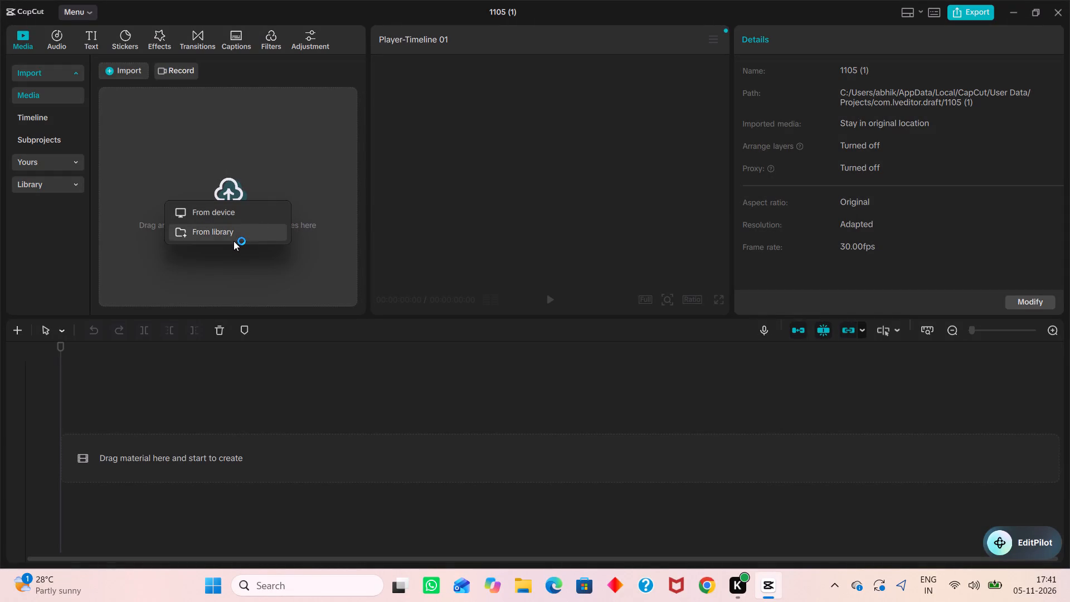
Import the video Two_men_discussing_wealthy_person_b95b1df7 from the device's Downloads folder into the project media.
click(239, 207)
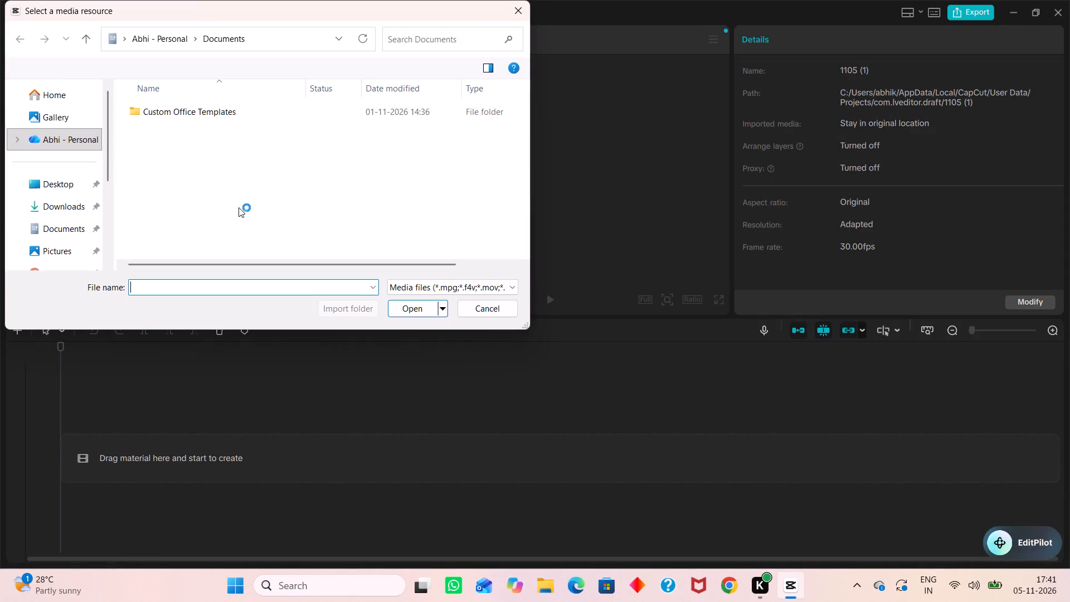
click(63, 203)
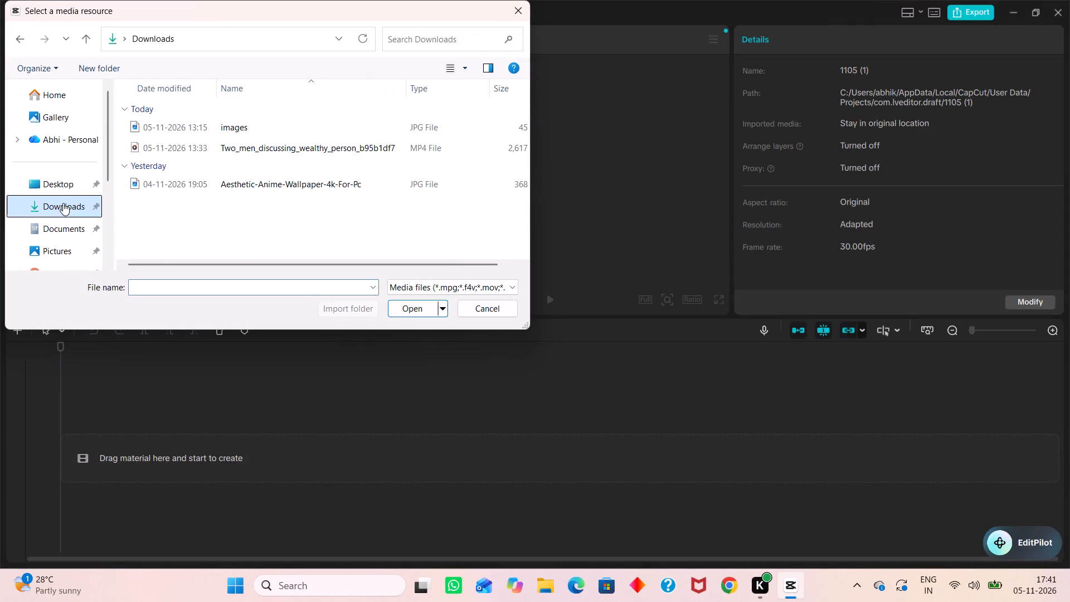
click(328, 143)
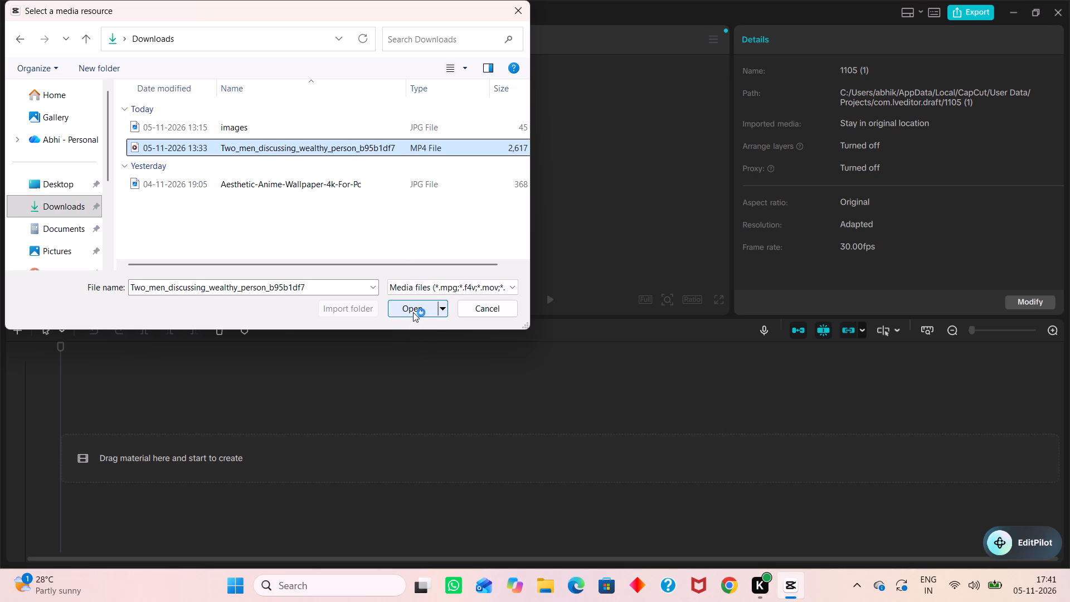
click(413, 312)
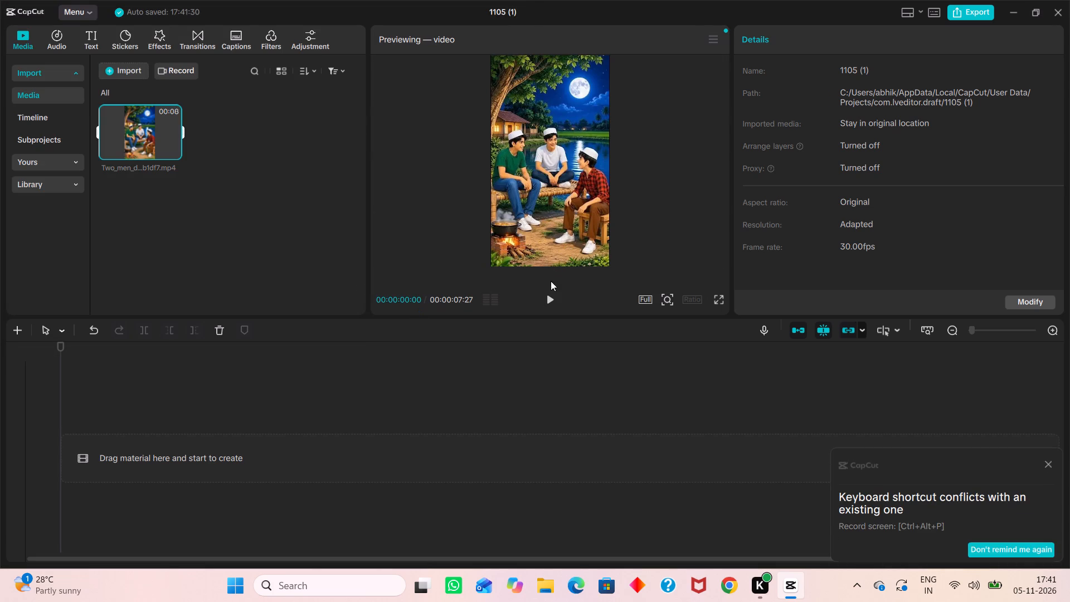
Preview the imported video in the player.
click(555, 302)
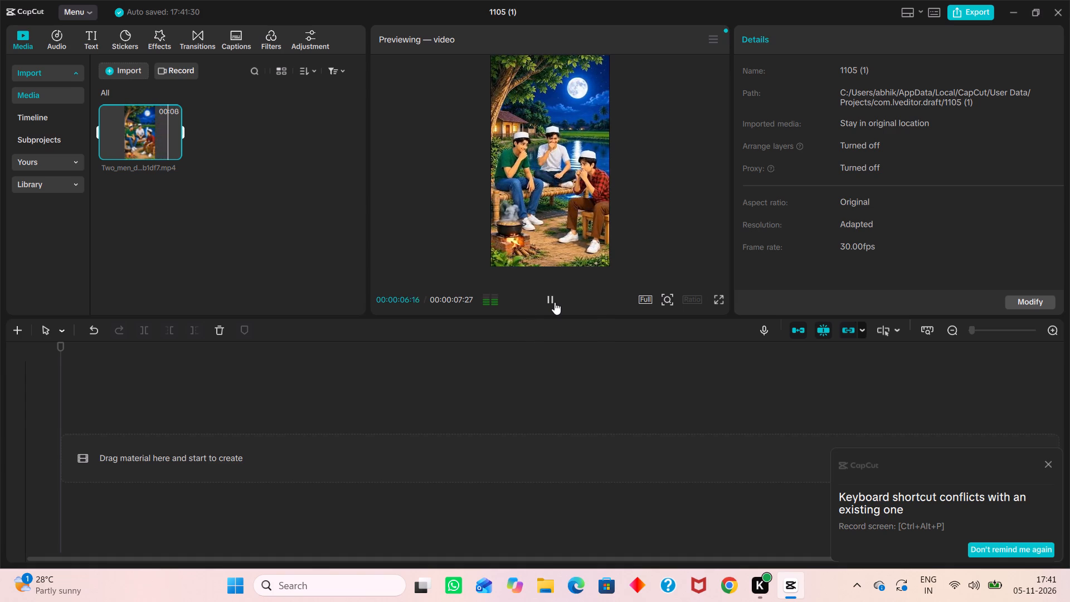
Dismiss the keyboard shortcut conflict notification.
click(1046, 459)
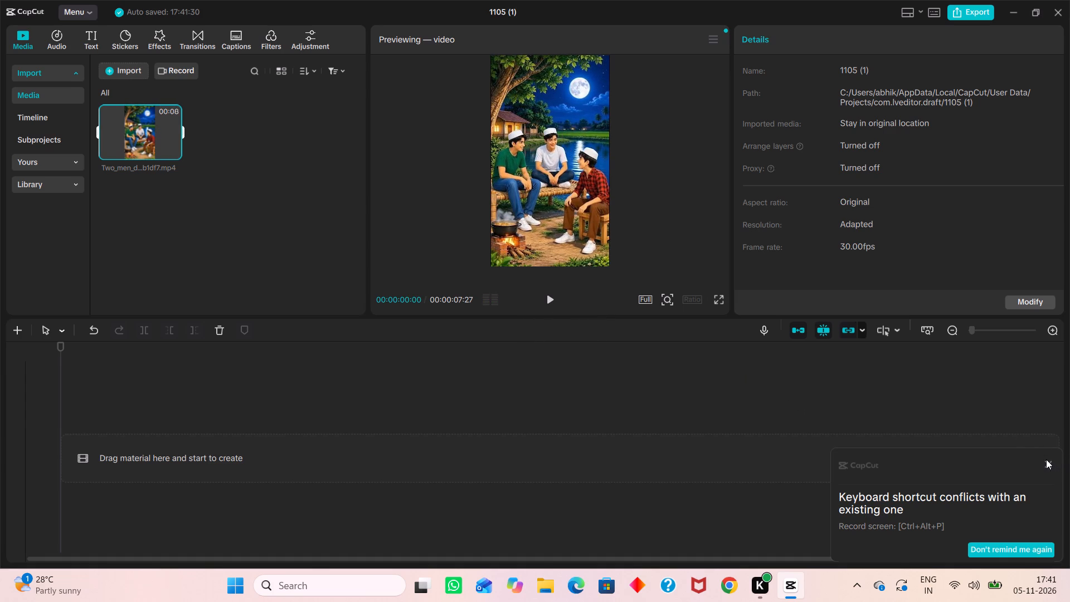
click(1048, 463)
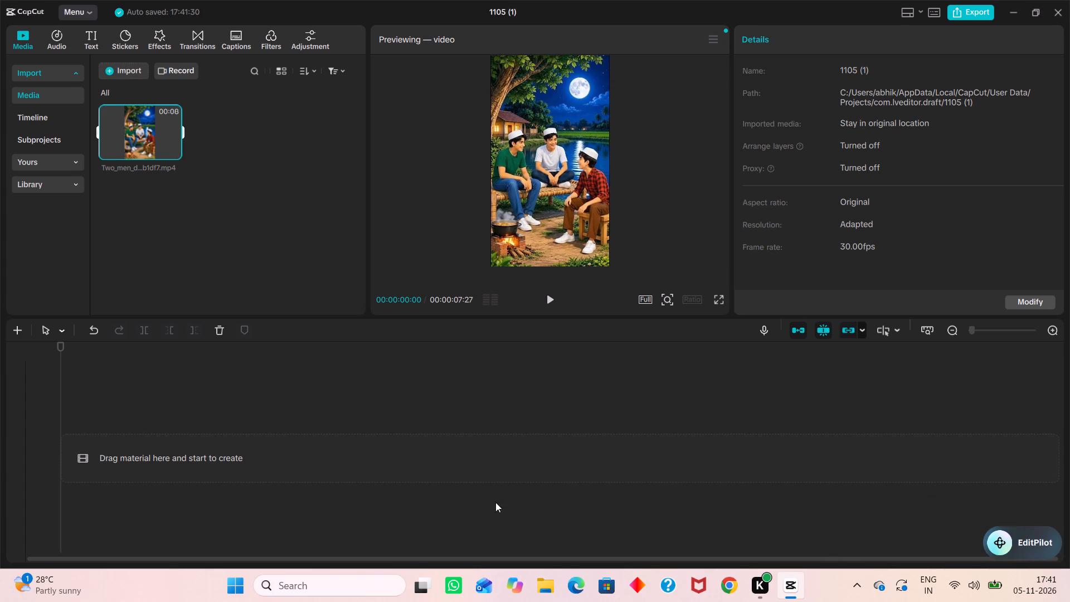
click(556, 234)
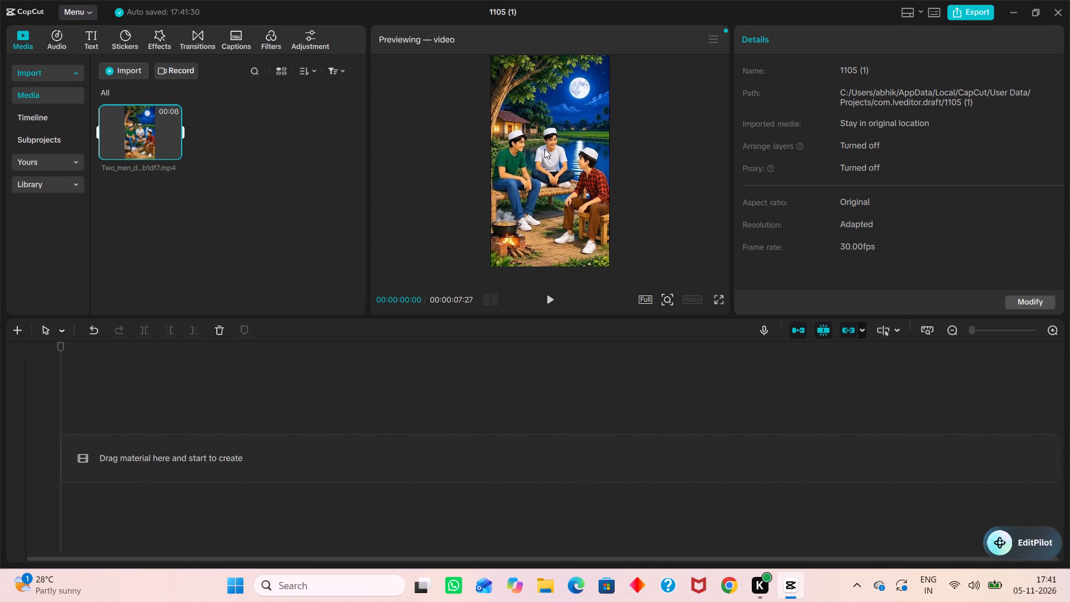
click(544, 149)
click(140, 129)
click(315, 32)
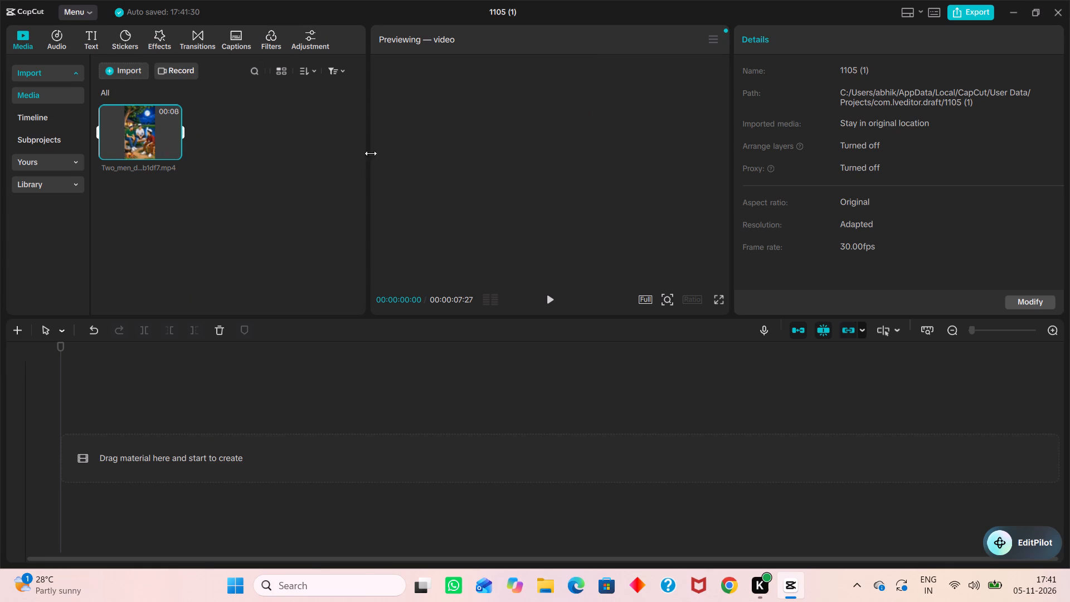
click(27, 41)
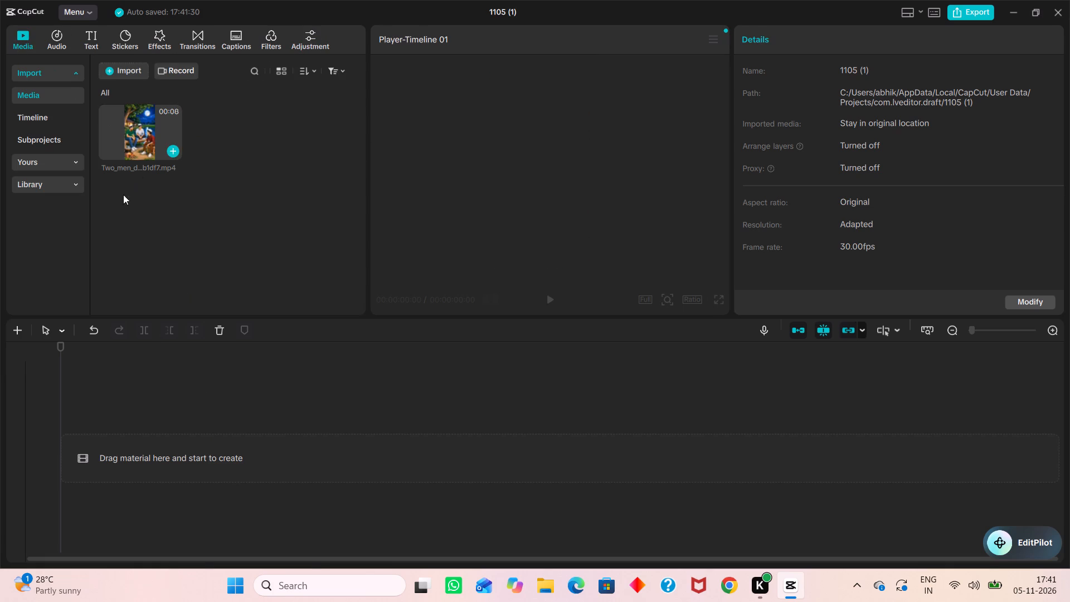
Add the imported Two_men video from the project media to the timeline.
drag(193, 384, 149, 159)
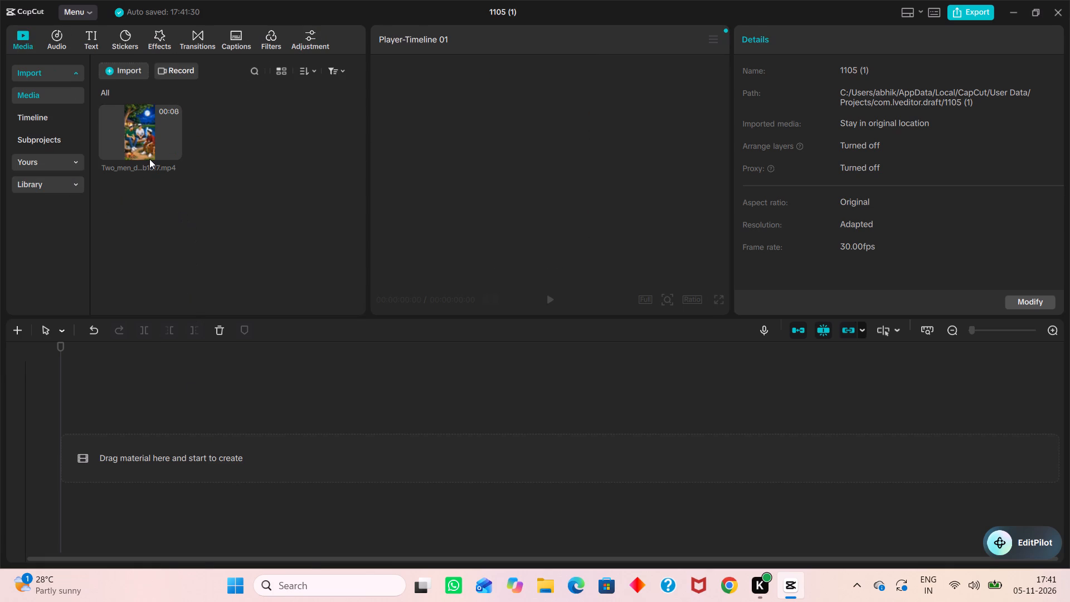
click(149, 159)
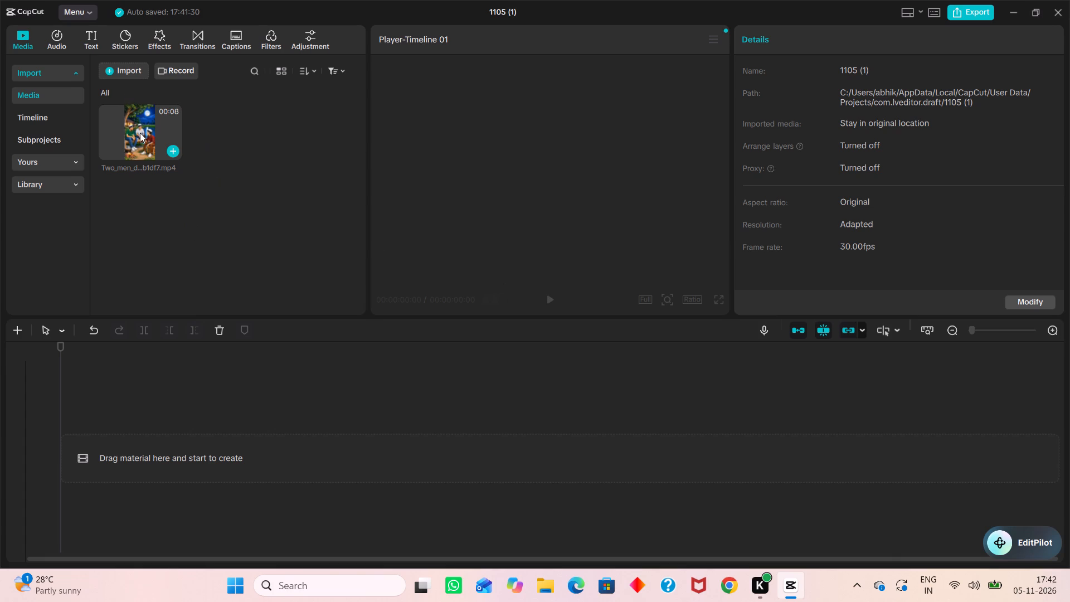
click(140, 133)
click(176, 149)
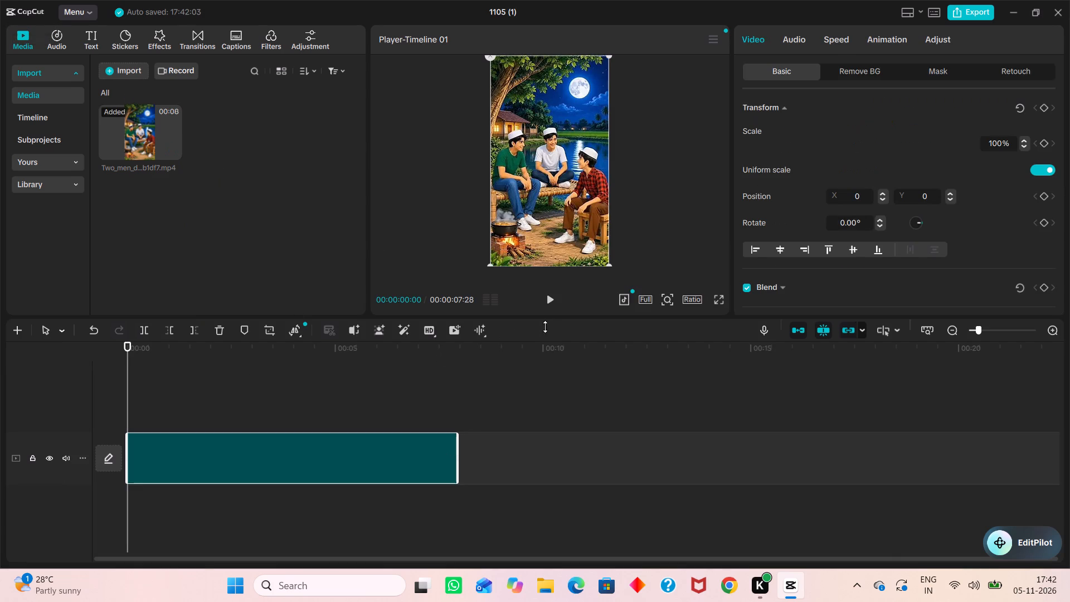
Play the video on the timeline, jumping to about 00:00:05:25 and playing on to the end.
click(547, 298)
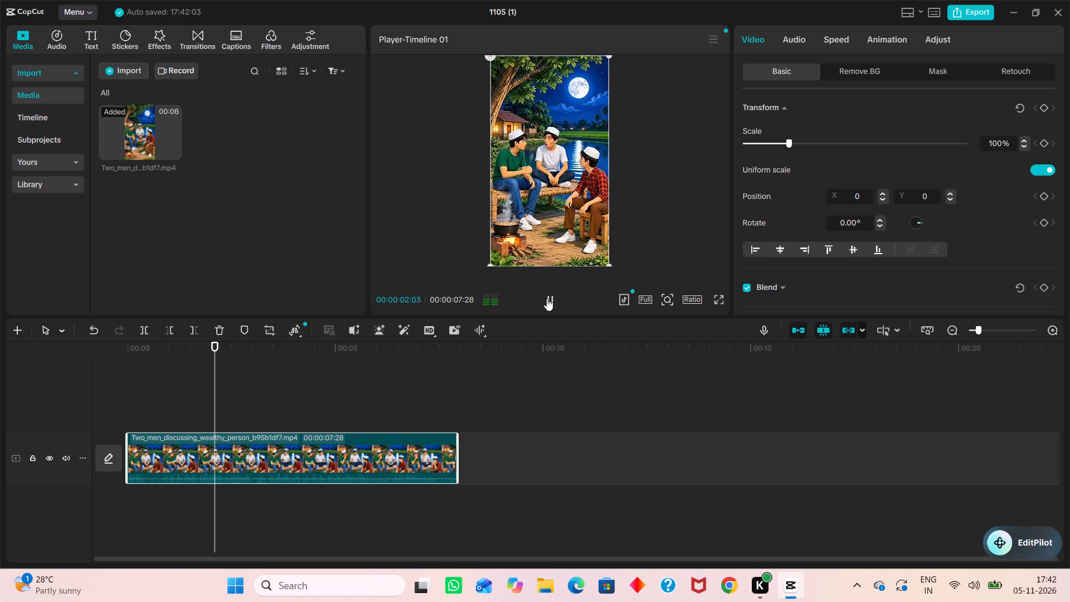
click(370, 422)
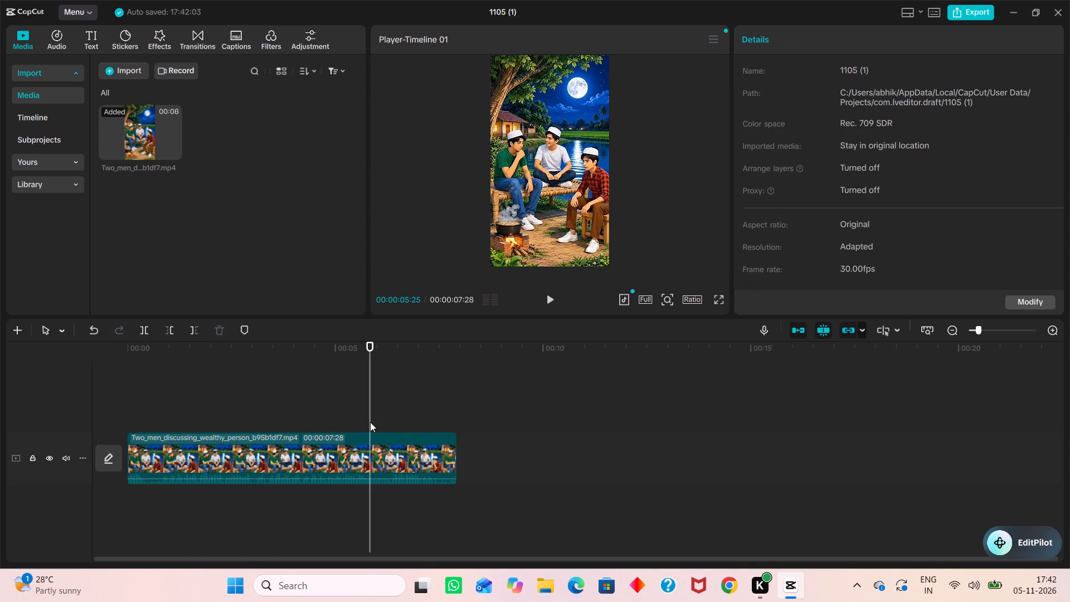
click(553, 296)
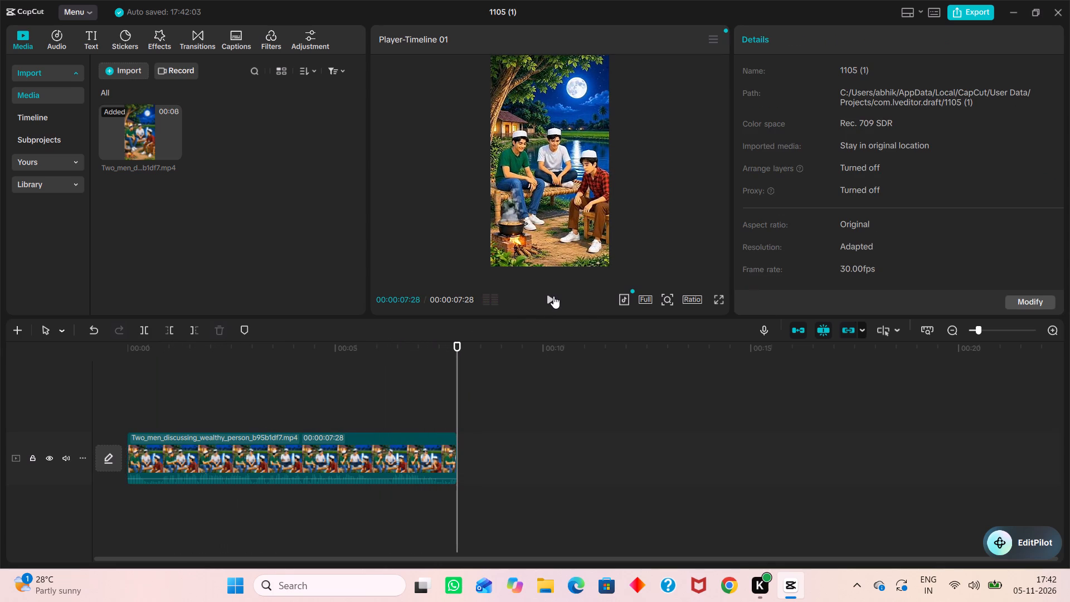
Replay the video, pause at 00:00:03:08 and remove the part of the clip after that point.
click(553, 296)
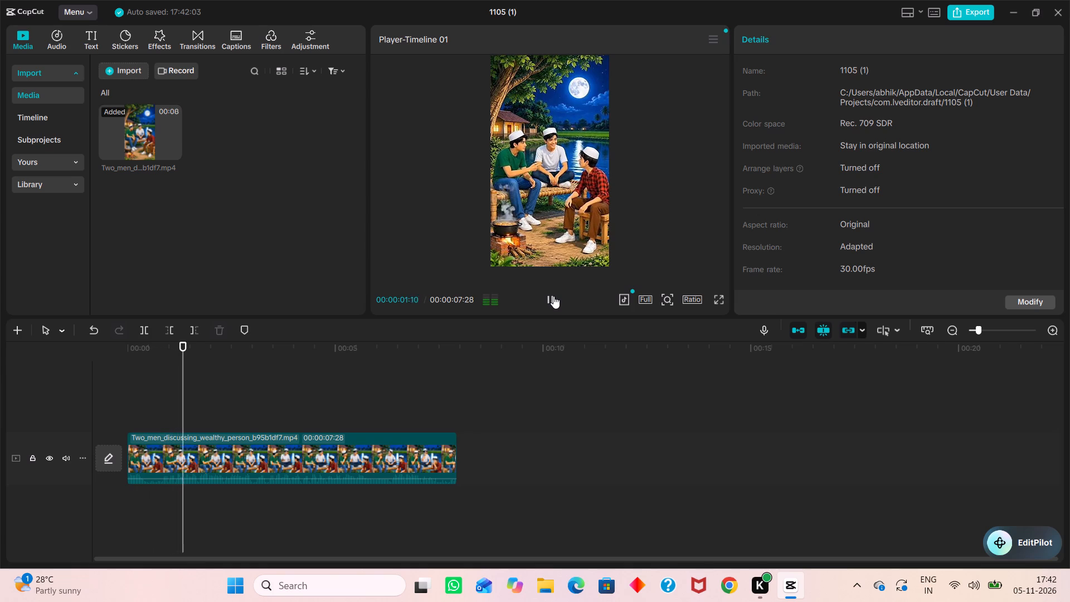
click(553, 296)
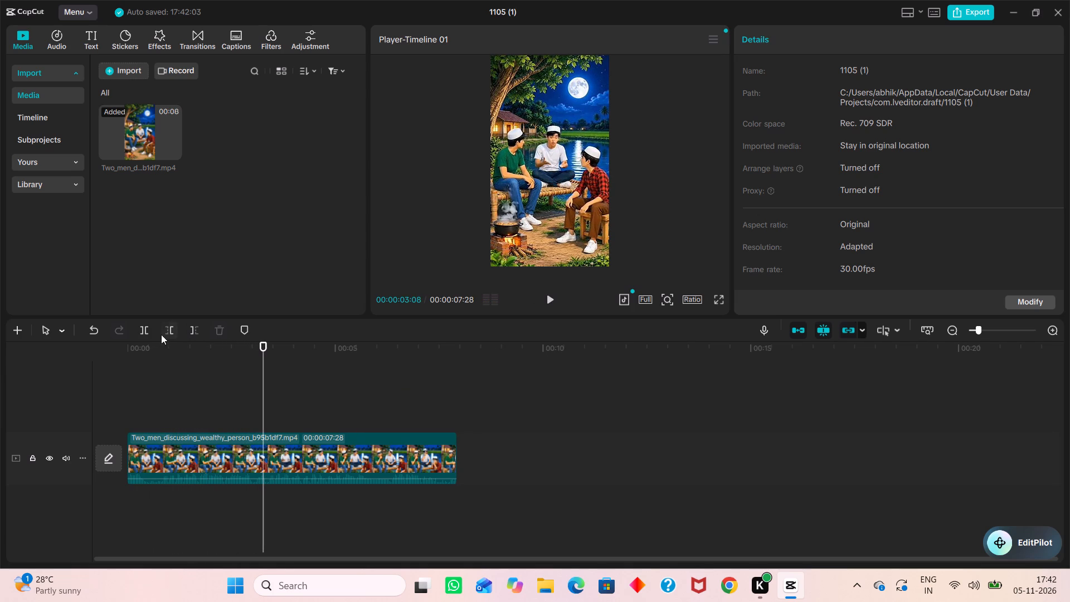
click(191, 332)
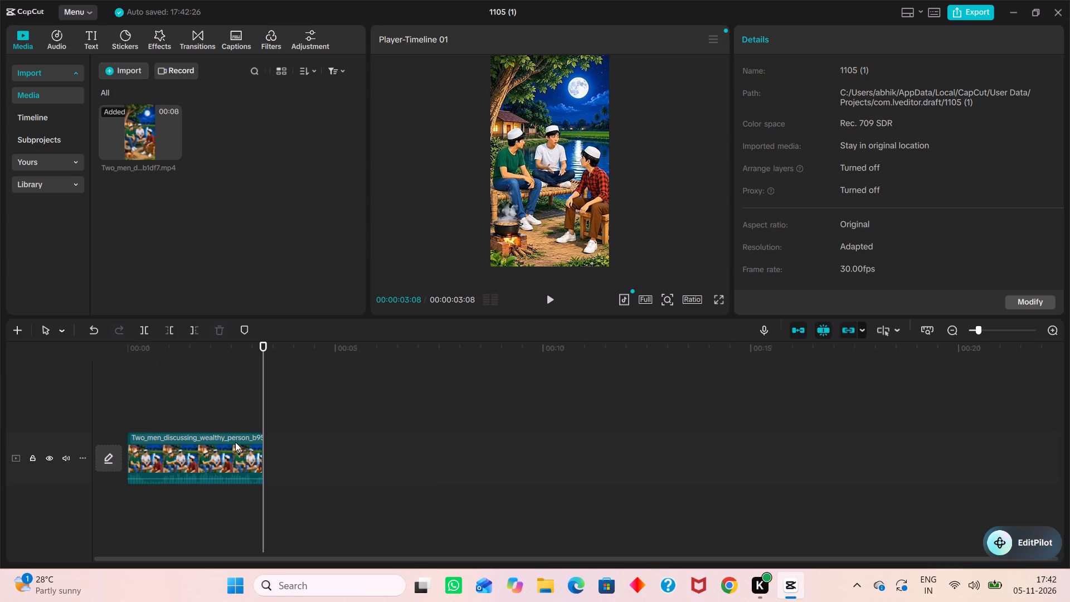
Play back the trimmed clip on the timeline.
click(139, 460)
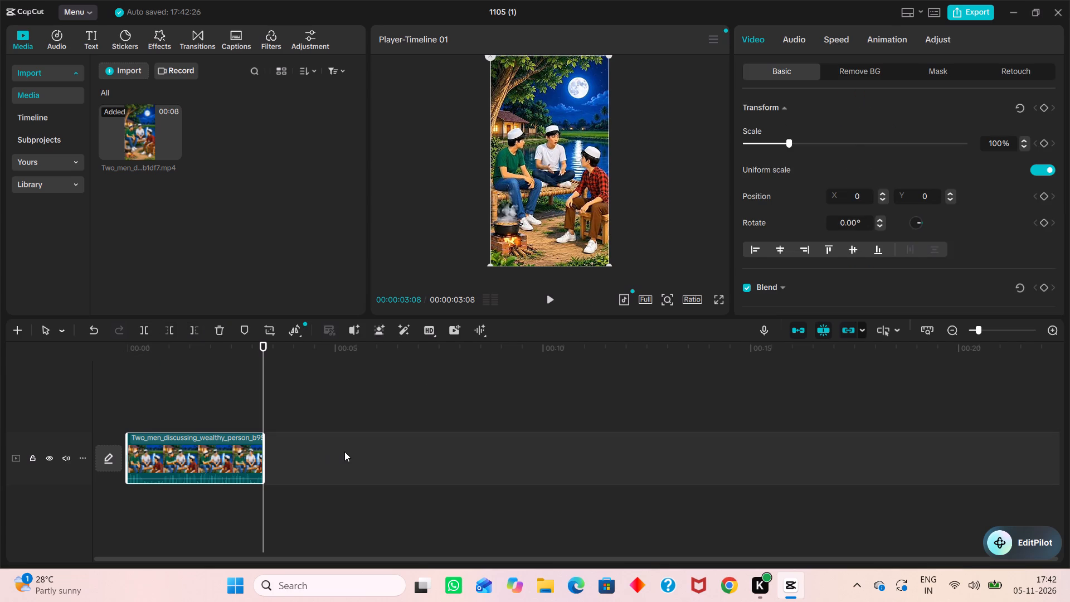
click(346, 452)
click(552, 297)
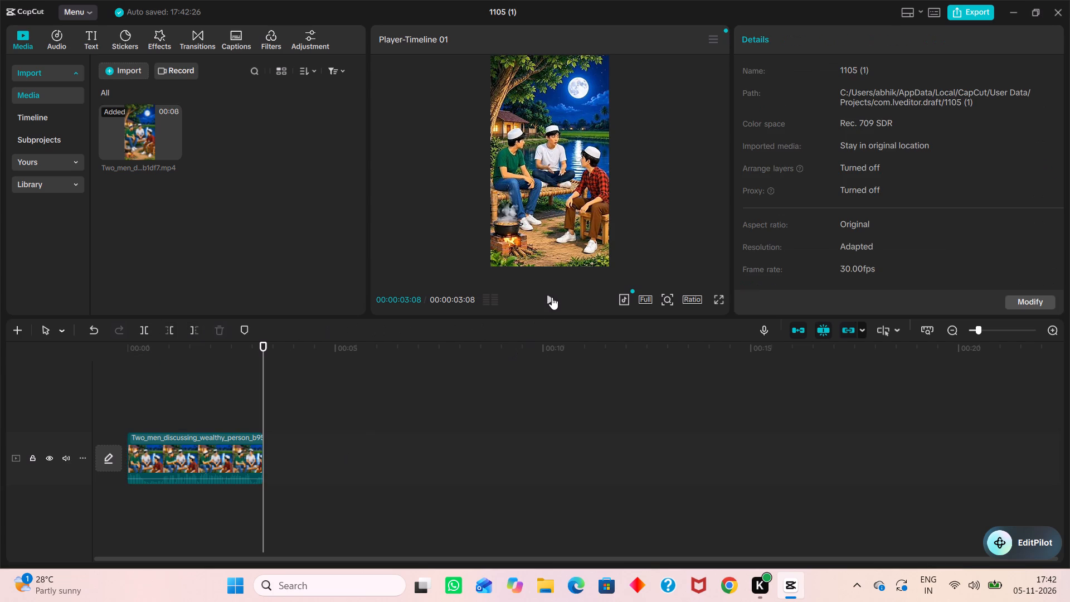
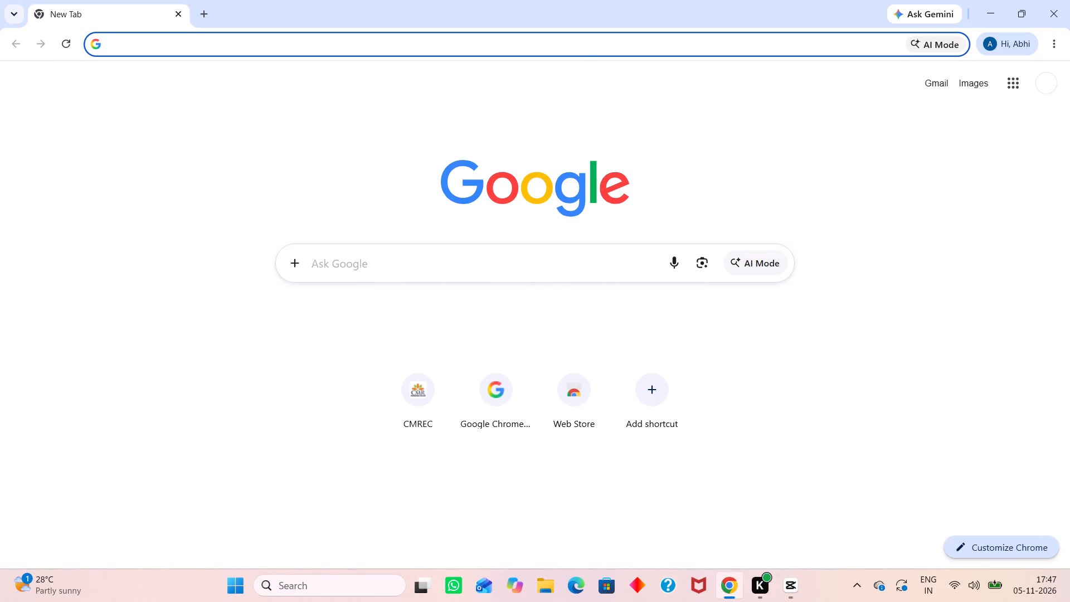
Search Google for "instagram reels download application".
click(548, 265)
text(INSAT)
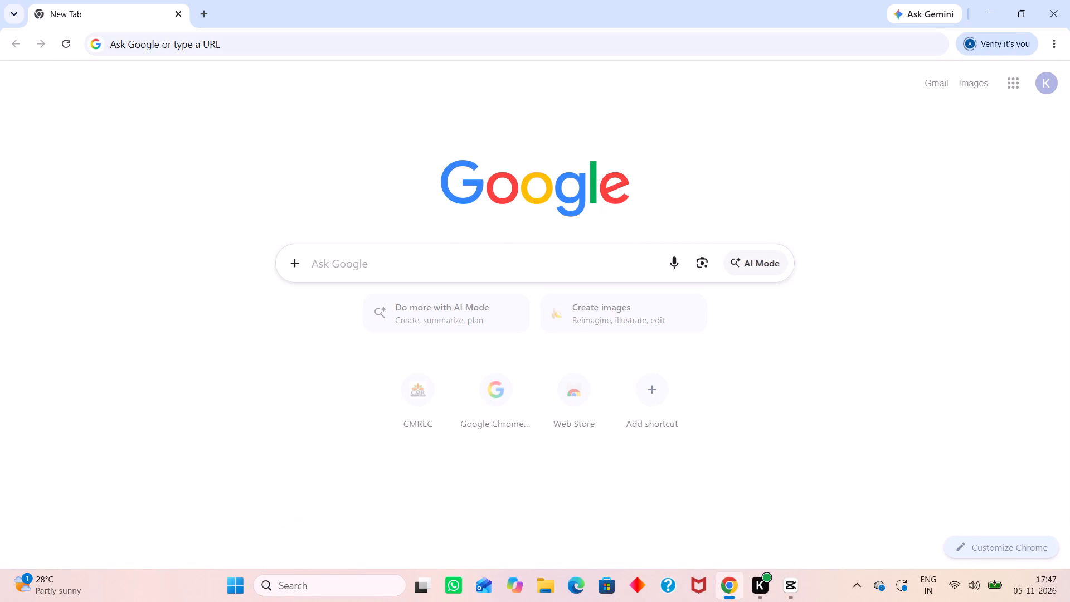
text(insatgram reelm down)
click(555, 321)
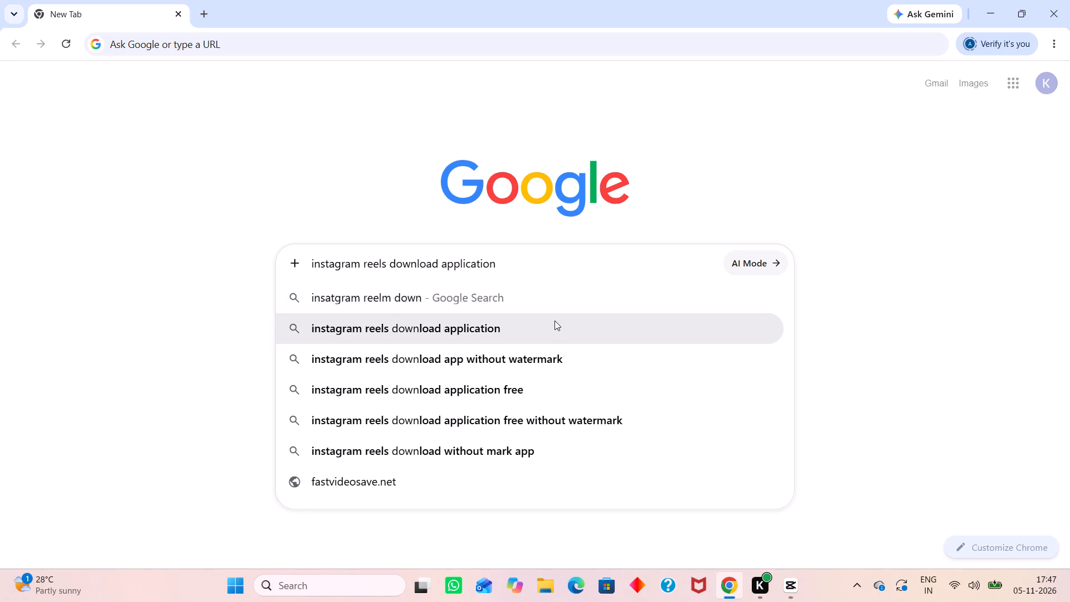
Open the Reels Downloader result on Google Play, return to the results and look through the other download tools.
click(360, 207)
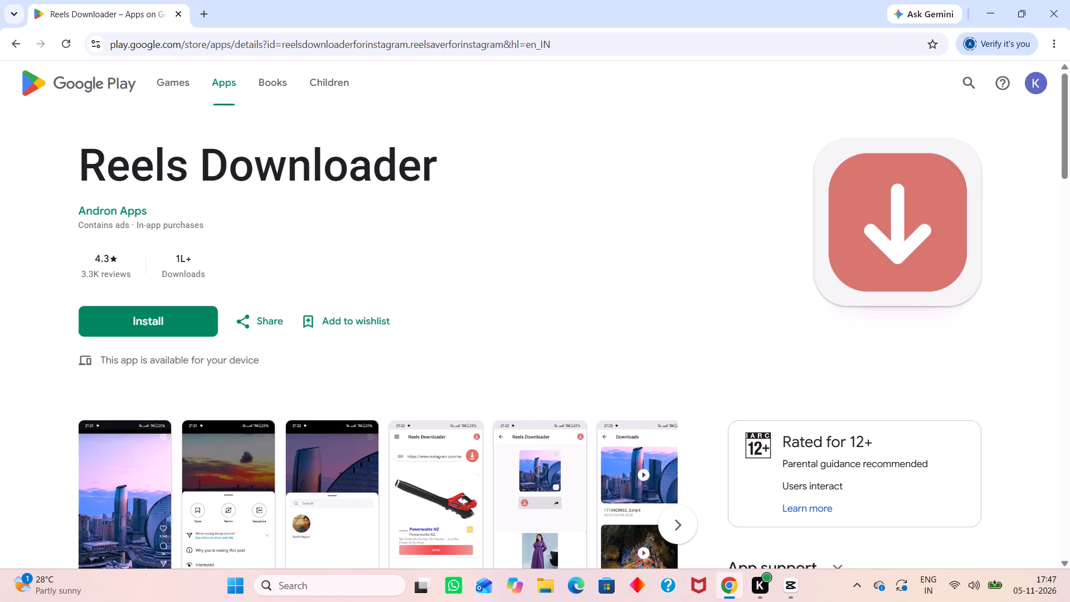
click(18, 40)
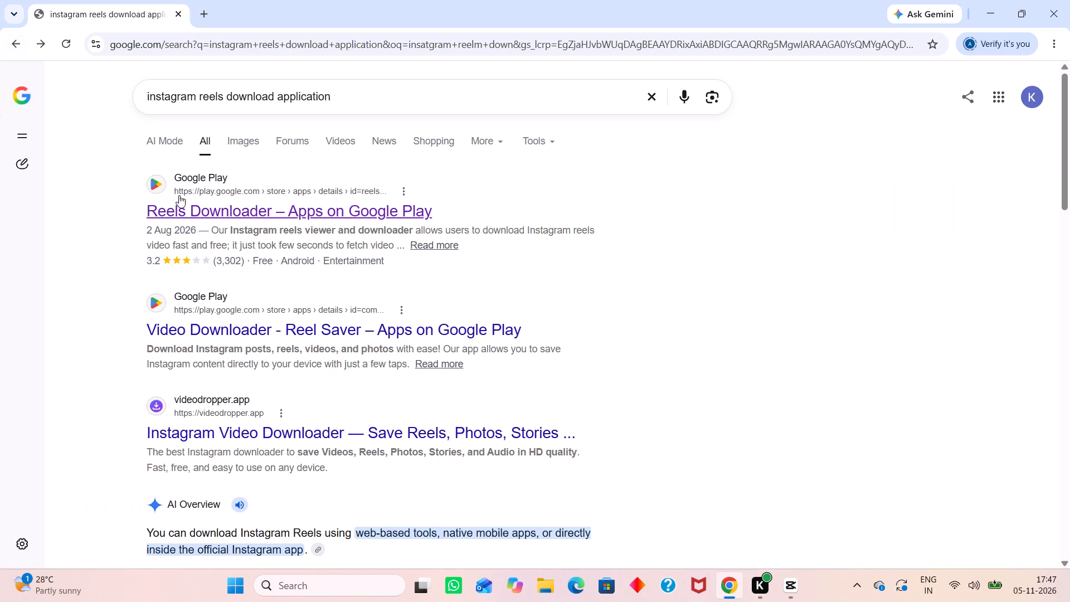
scroll(210, 287, down, 8)
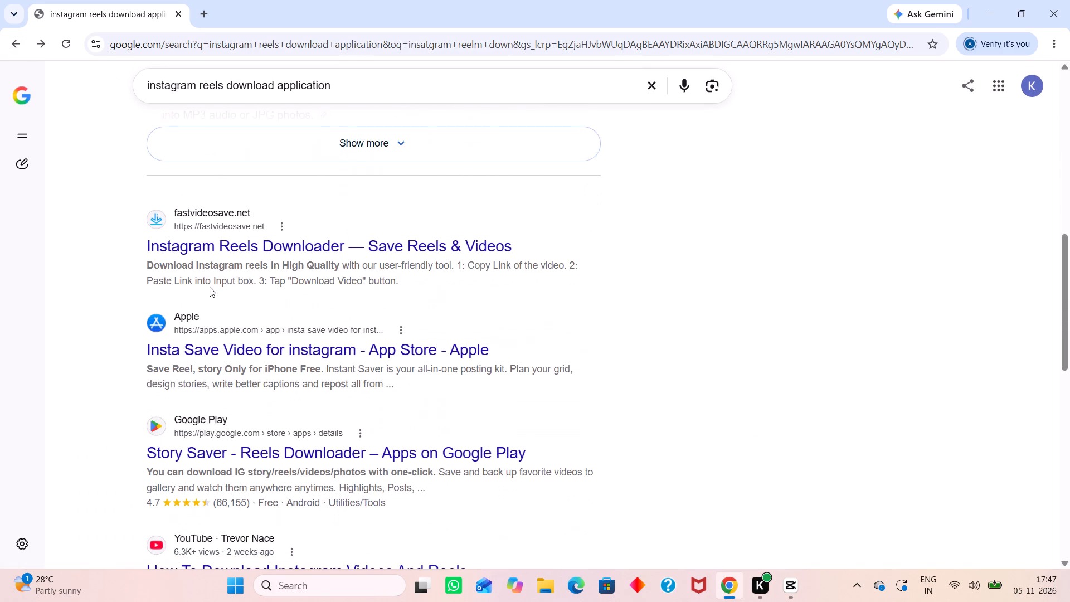
scroll(210, 287, down, 8)
scroll(210, 287, up, 11)
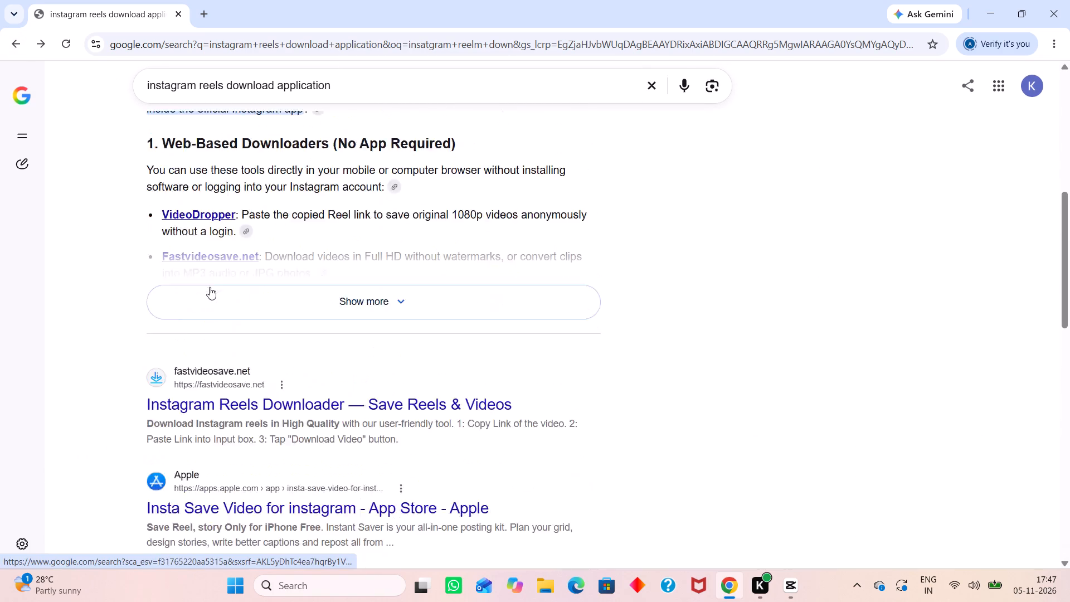
scroll(210, 287, up, 2)
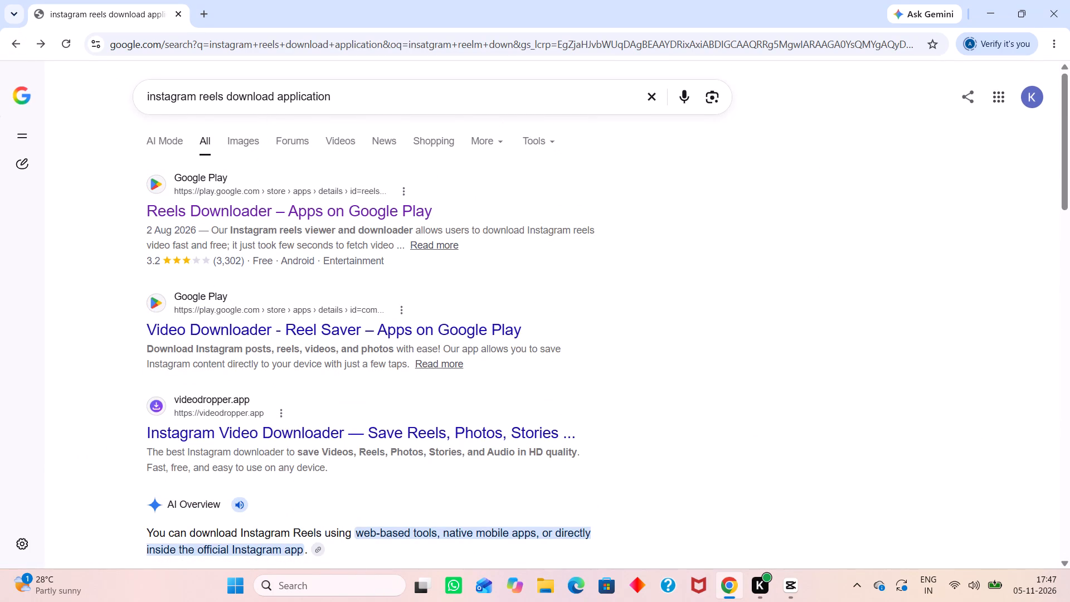
Shorten the search to "instagram reels download" and open the InDown Instagram Reels Downloader result.
click(331, 95)
key(BackSpace)
key(BackSpace)
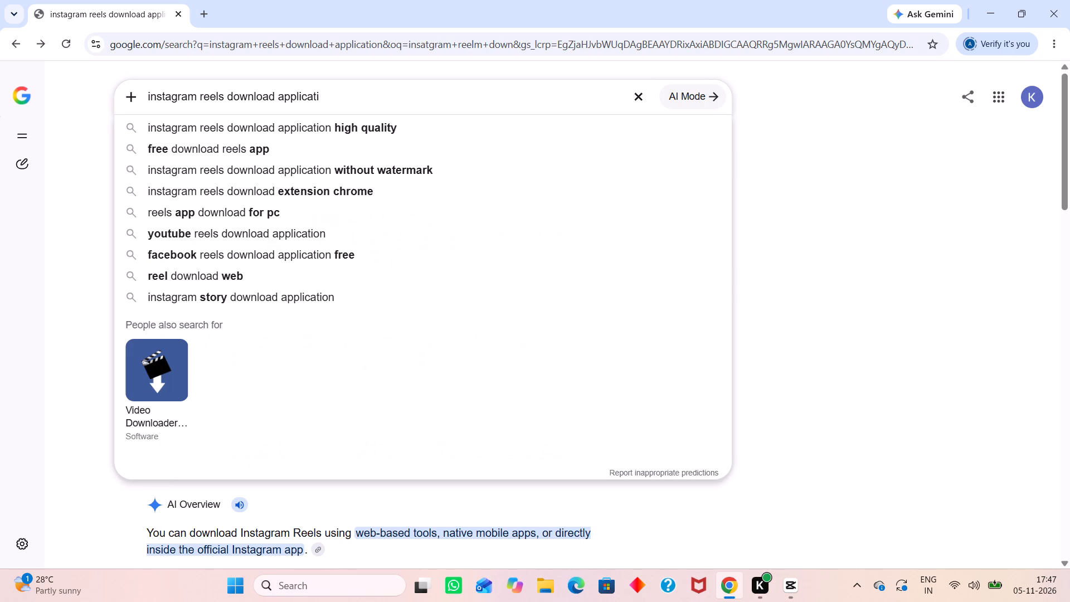
key(BackSpace)
key(BackSpace)
key(BackSpace)
key(BackSpace)
key(BackSpace)
key(BackSpace)
key(BackSpace)
key(BackSpace)
key(BackSpace)
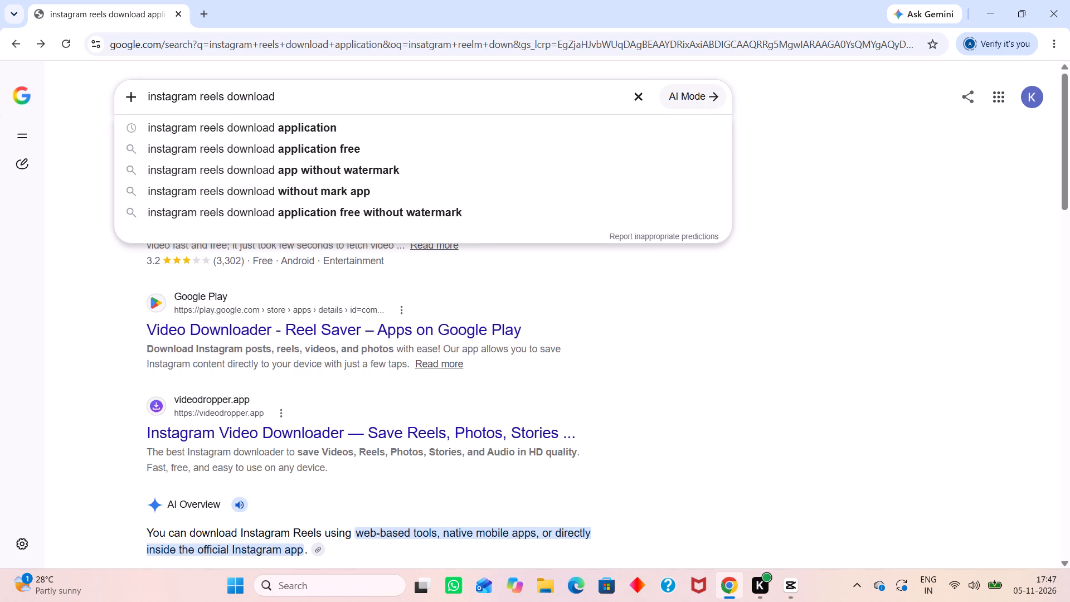
key(Return)
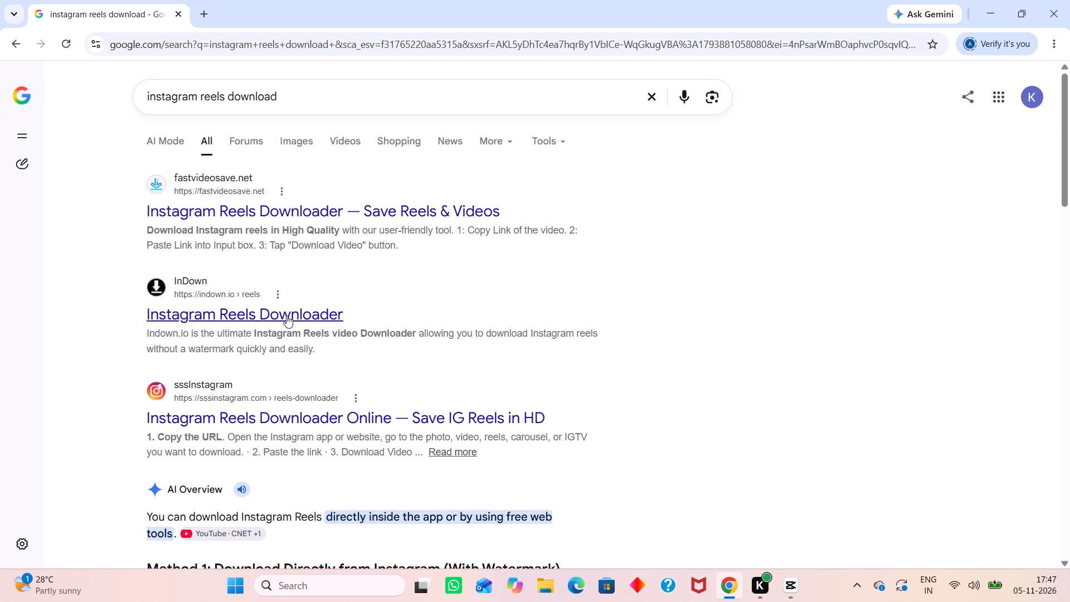
click(286, 315)
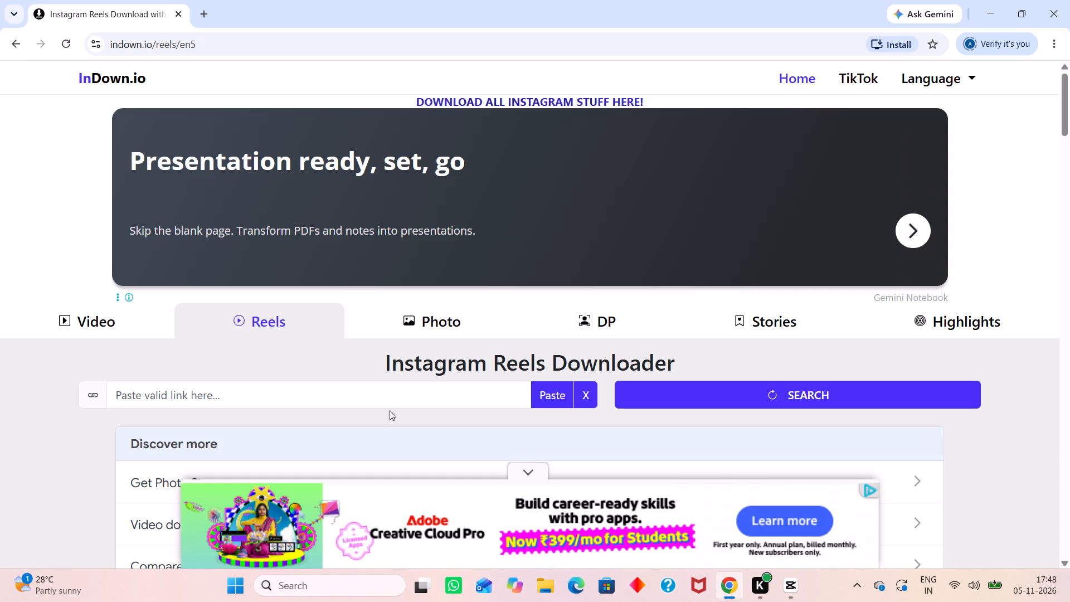
Paste the copied Instagram reel link into the downloader, allow the site clipboard access and search for the reel.
click(382, 397)
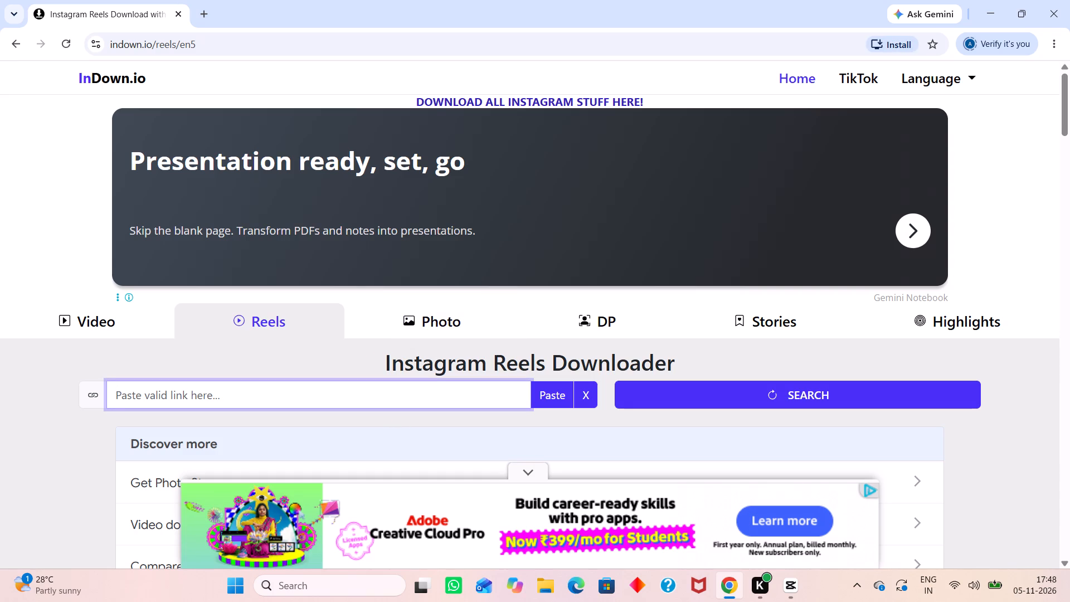
key(ctrl+v)
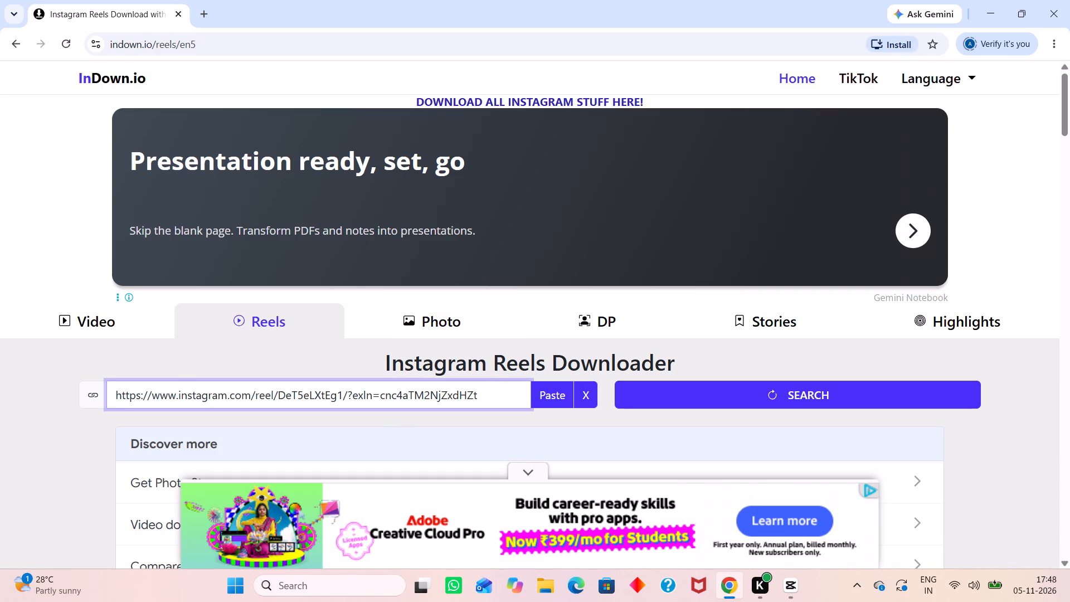
click(561, 397)
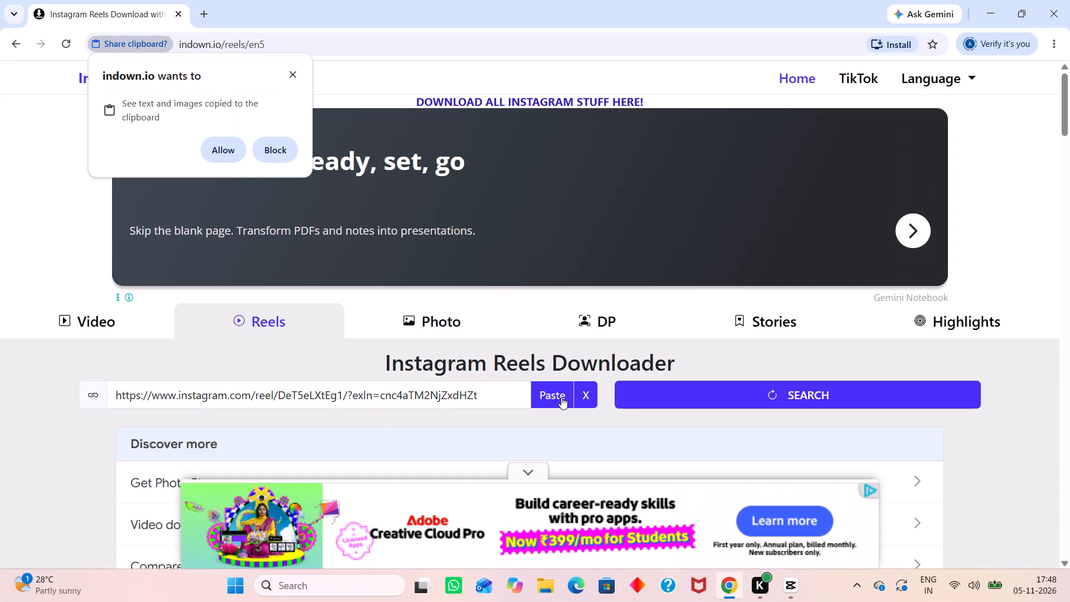
click(289, 77)
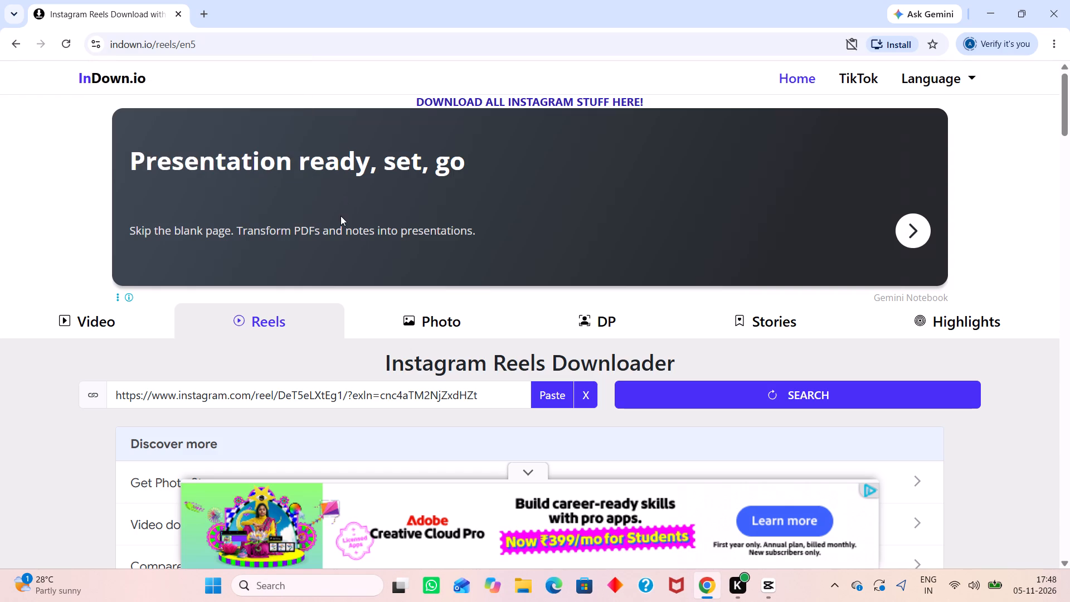
scroll(387, 293, down, 2)
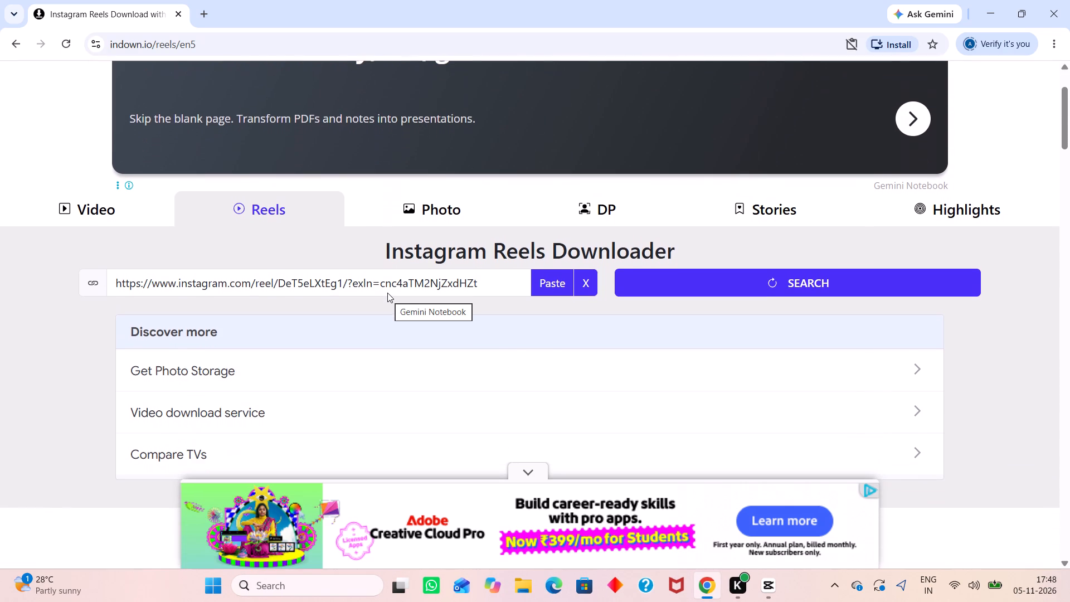
drag(767, 334, 702, 313)
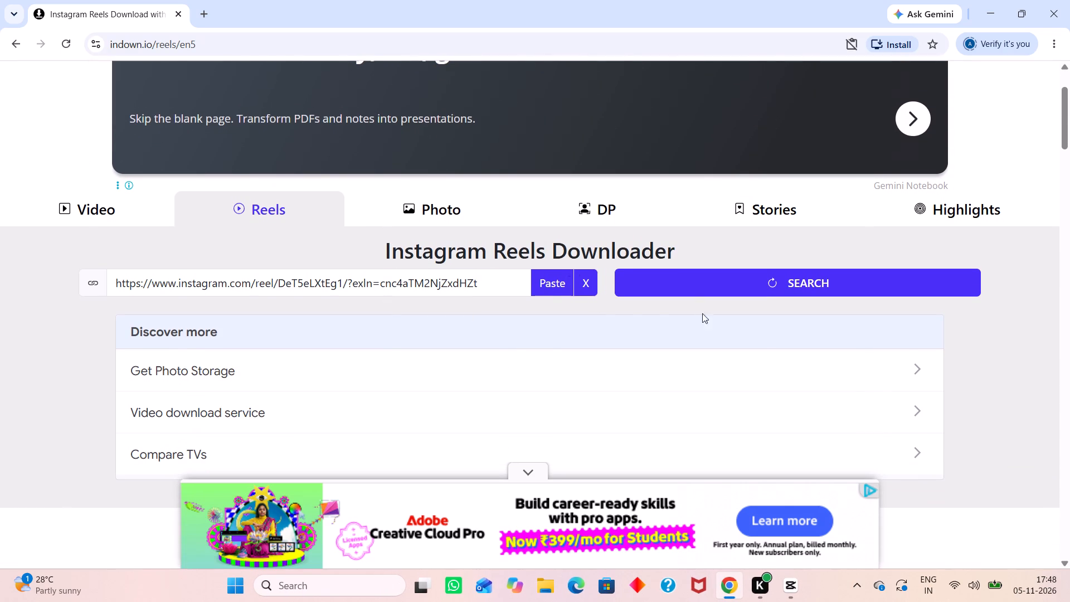
drag(702, 313, 556, 281)
click(556, 281)
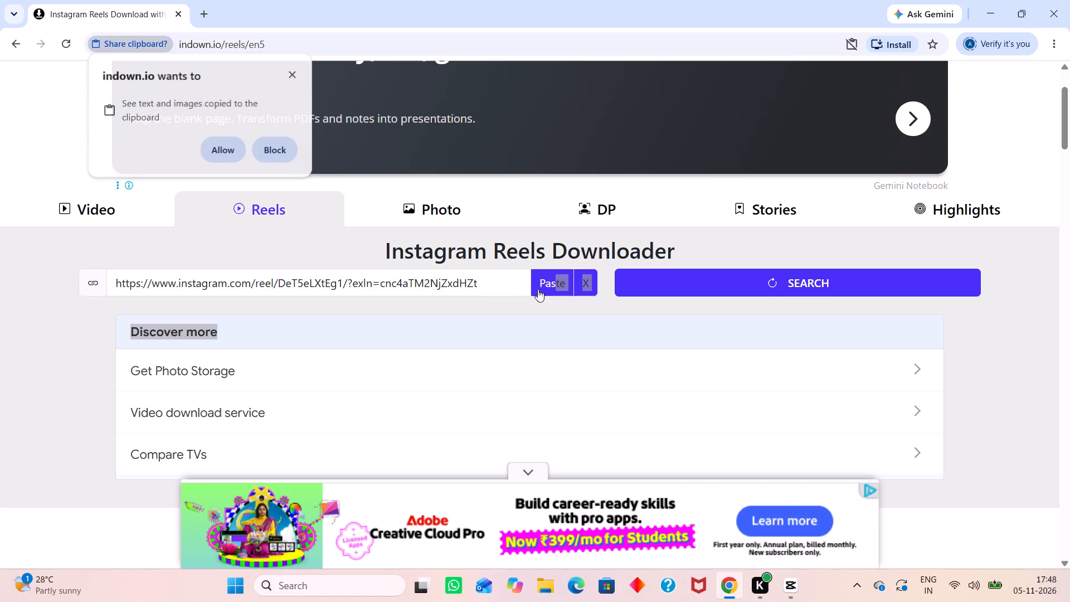
click(528, 302)
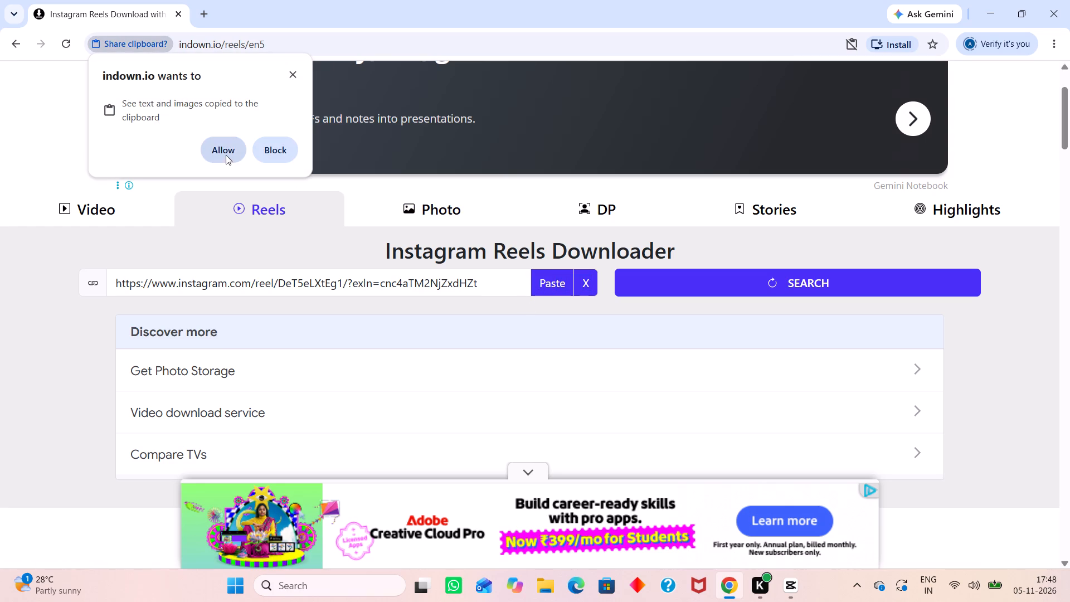
click(226, 155)
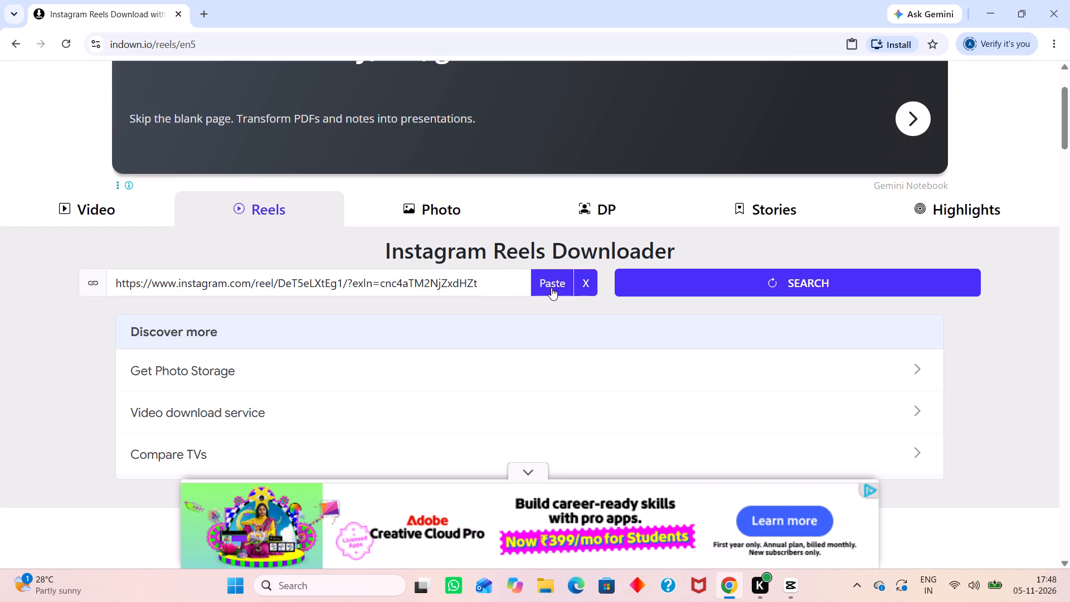
click(552, 288)
click(552, 288)
click(684, 277)
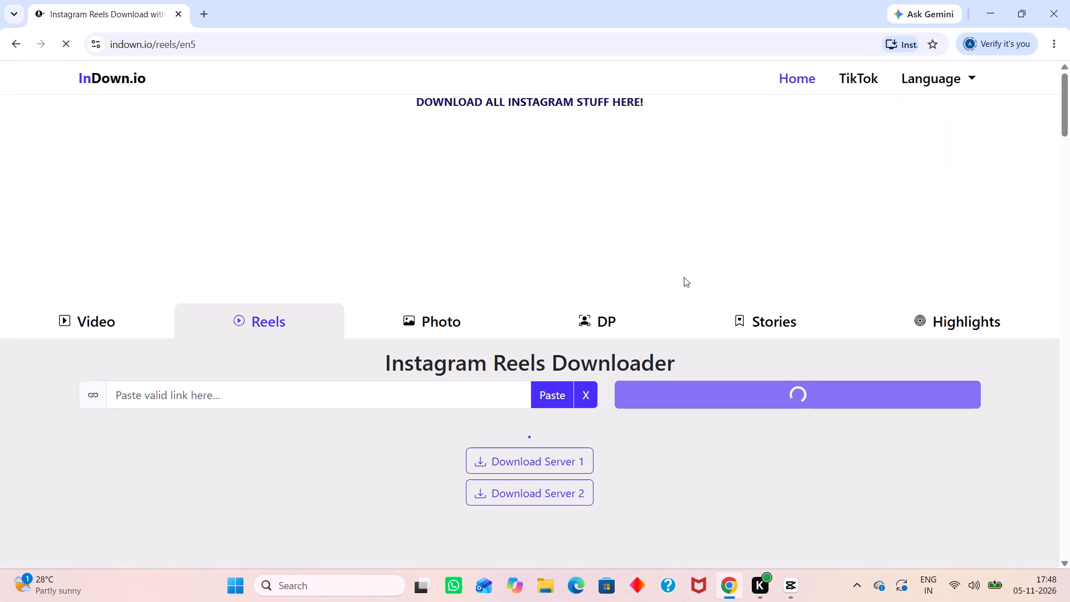
Download the lion reel video from Download Server 1, dismiss the advert and check the recent download history.
scroll(327, 453, down, 6)
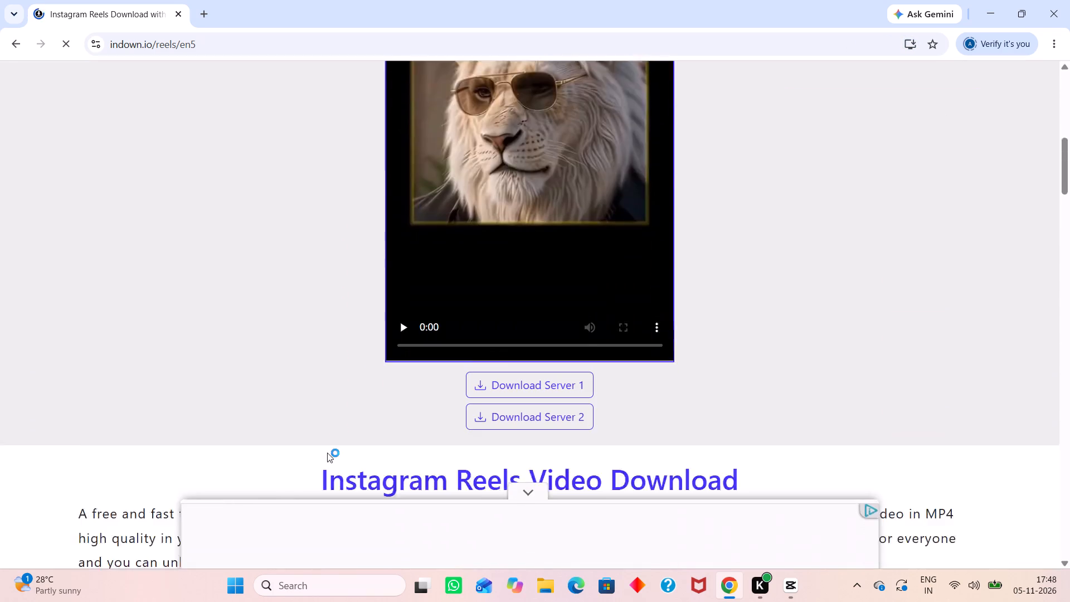
scroll(327, 453, down, 1)
click(541, 260)
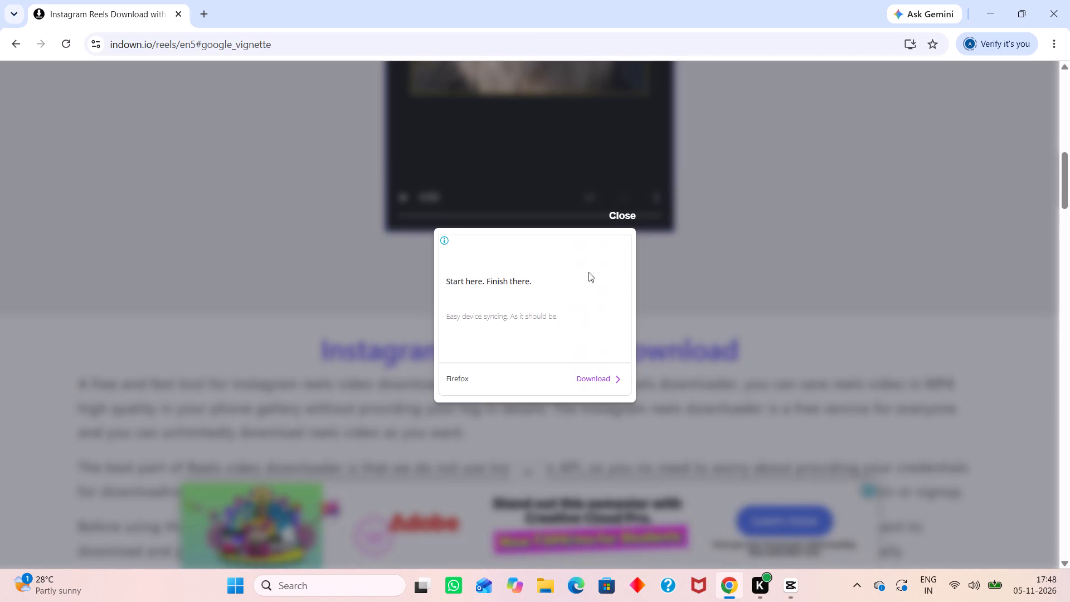
click(626, 219)
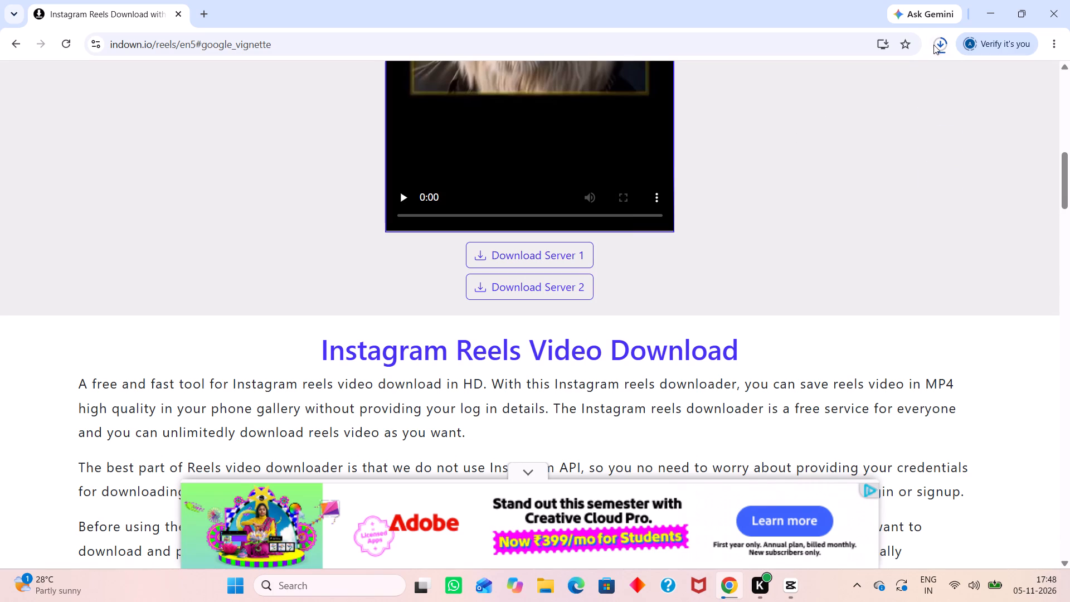
click(943, 45)
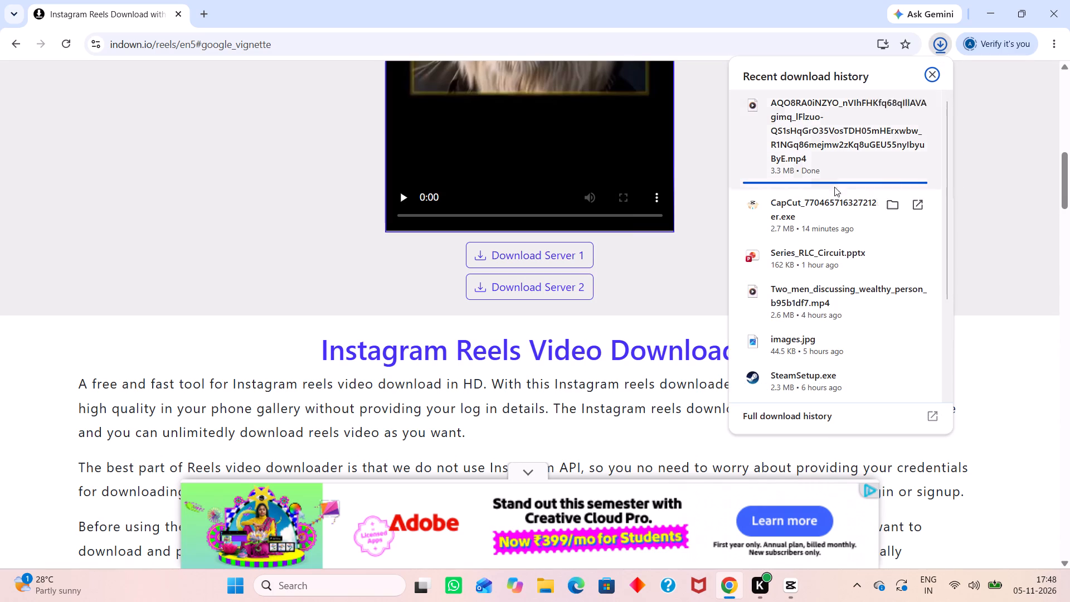
Close the browser, return to the CapCut project and start importing a media file from the Downloads folder.
click(1069, 0)
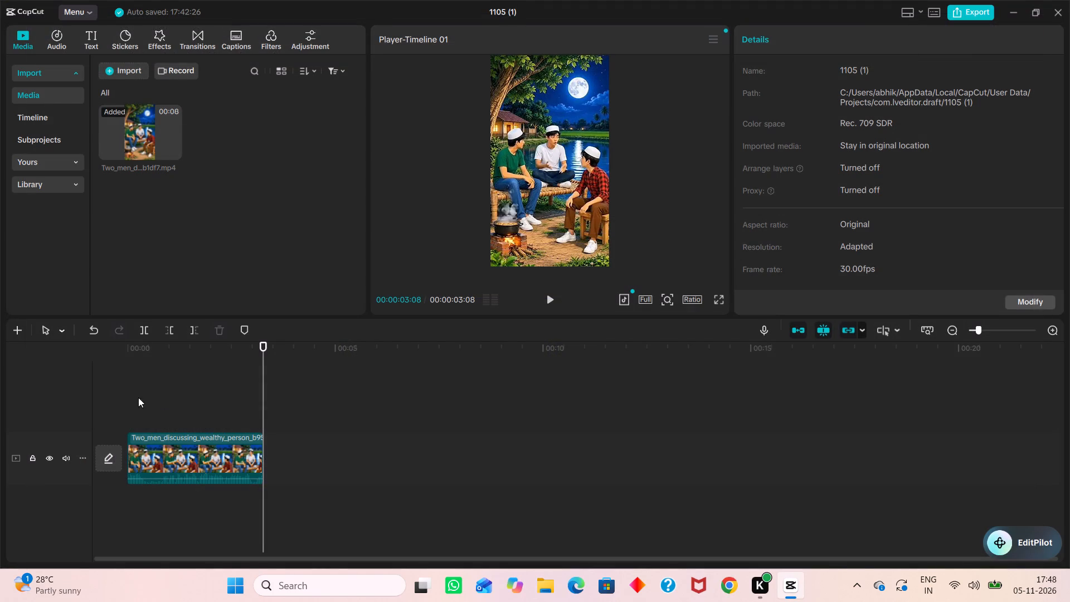
click(124, 76)
Import the MP4 video whose name starts with AQO8RA0i from the Downloads folder into the project media.
click(170, 104)
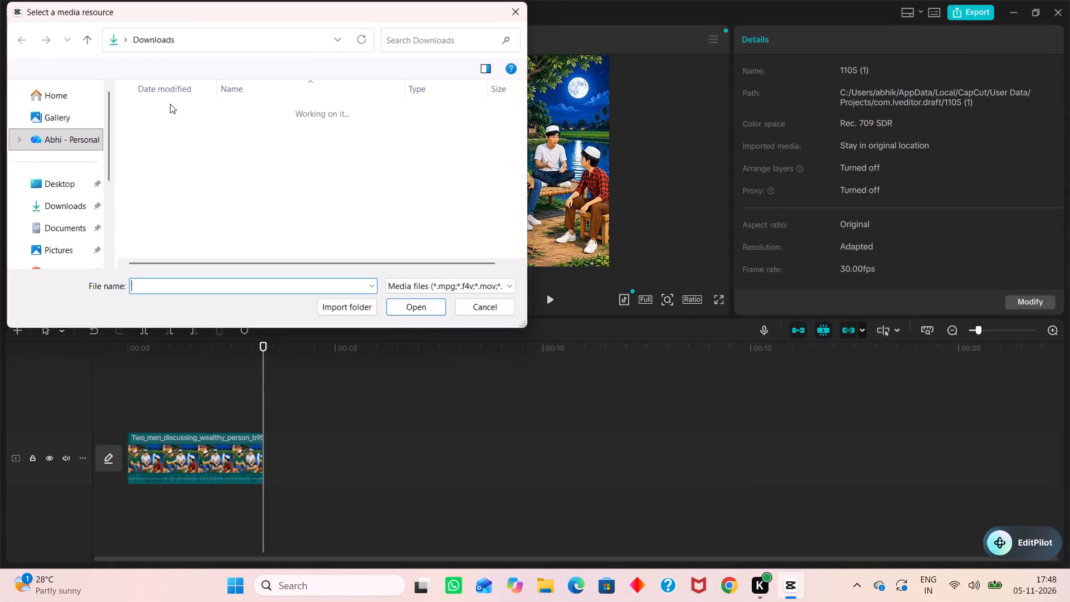
click(167, 133)
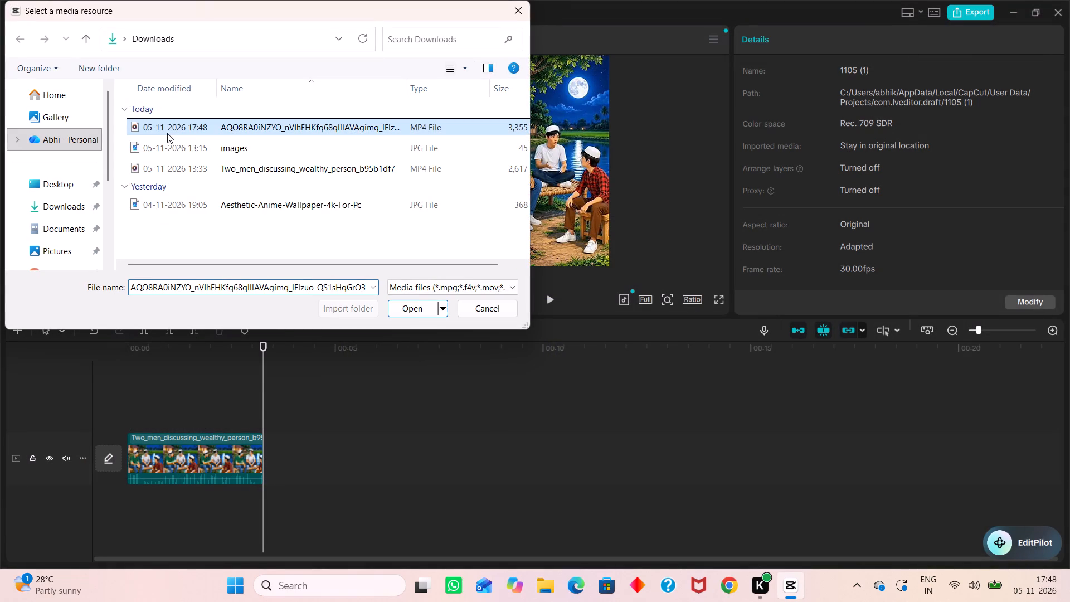
click(415, 315)
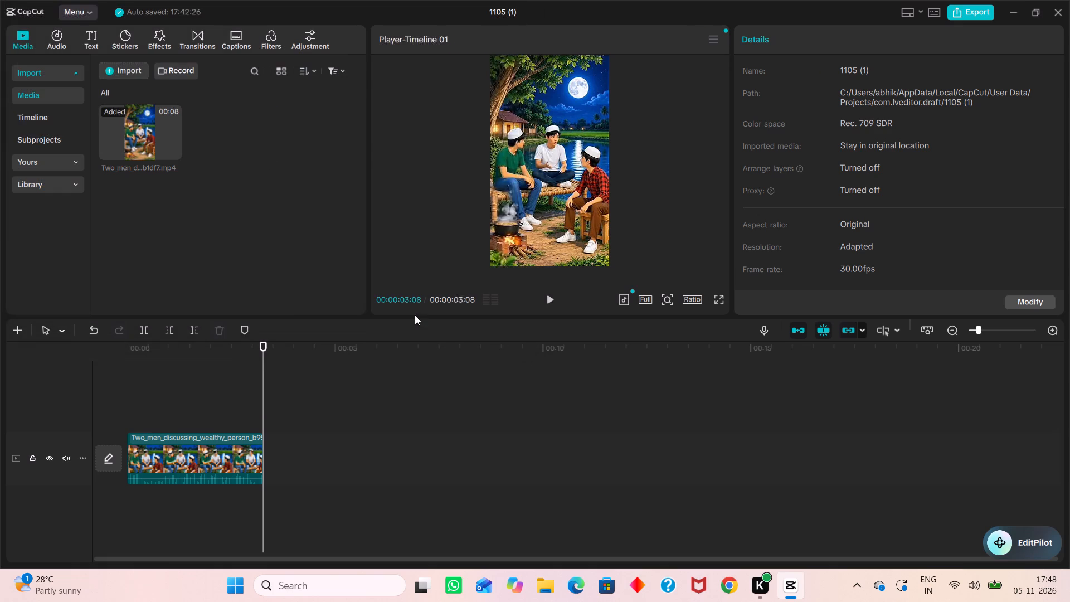
Preview the newly imported AQO8RA0i video in the player, then return to the timeline view.
click(549, 297)
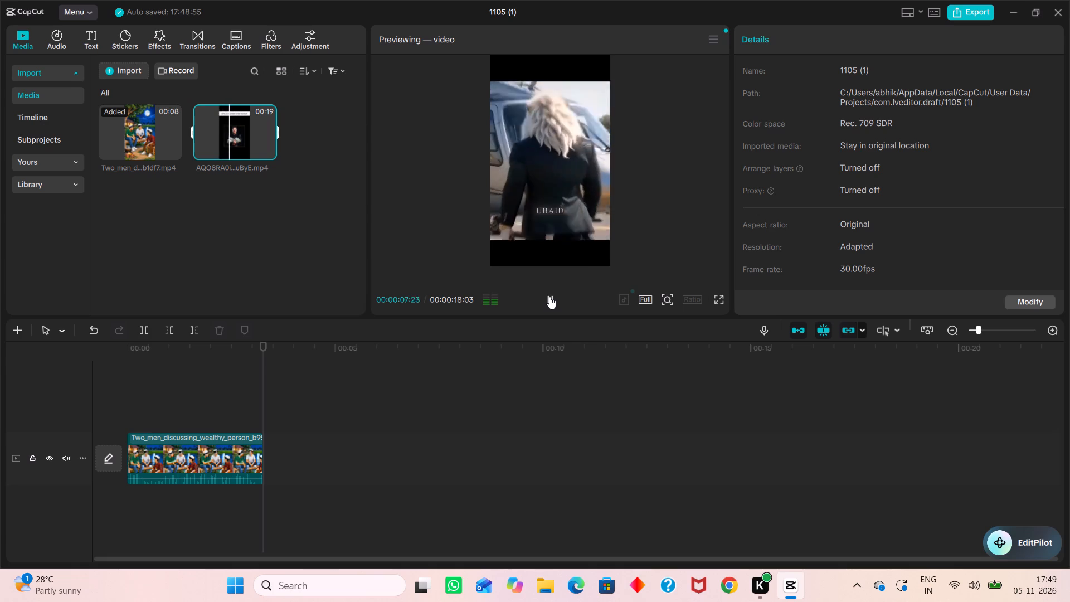
click(356, 462)
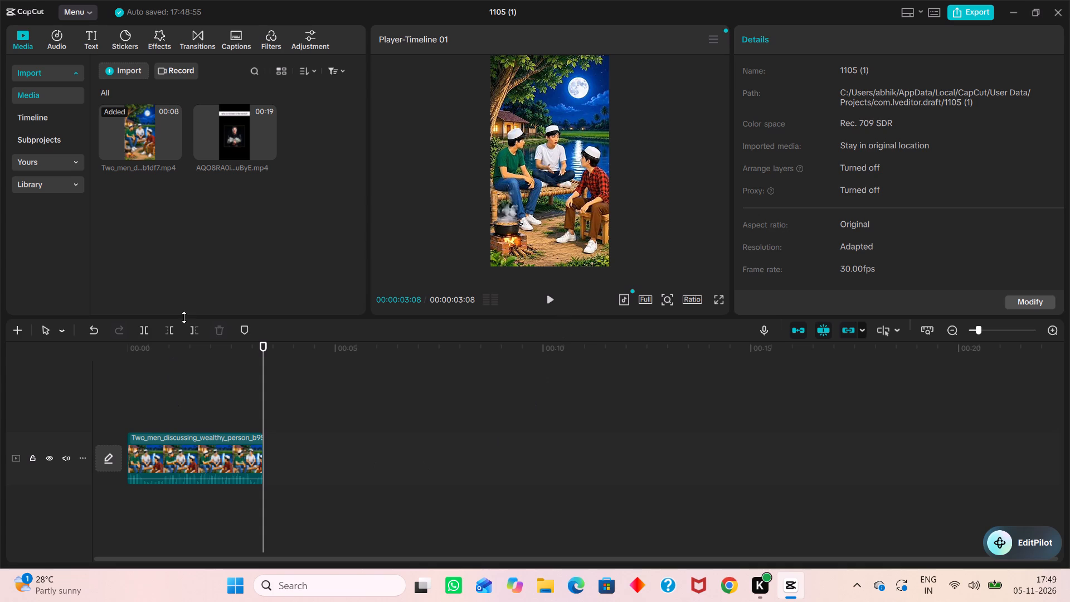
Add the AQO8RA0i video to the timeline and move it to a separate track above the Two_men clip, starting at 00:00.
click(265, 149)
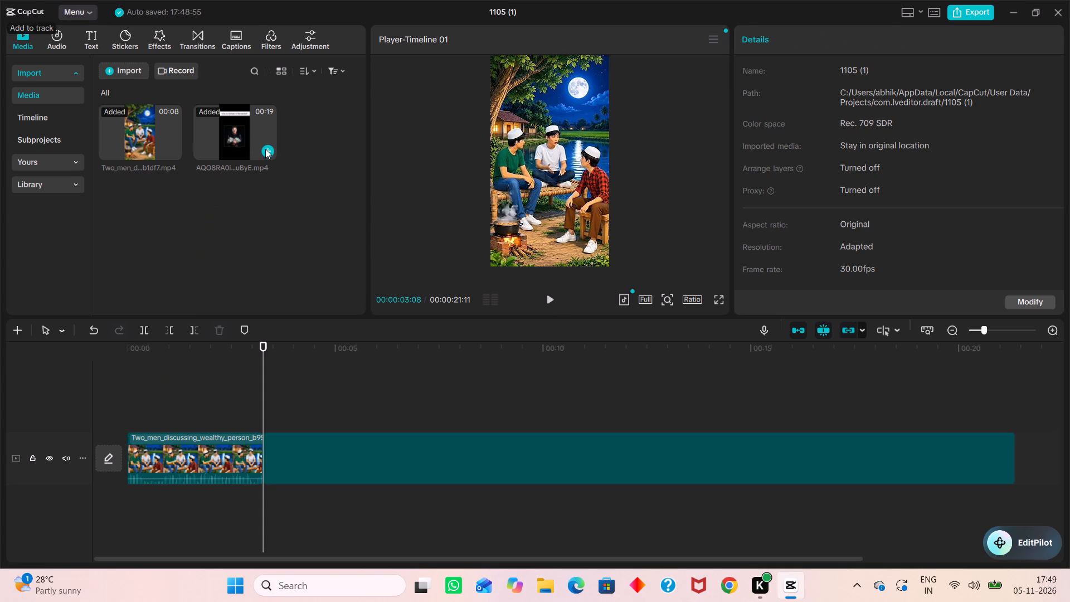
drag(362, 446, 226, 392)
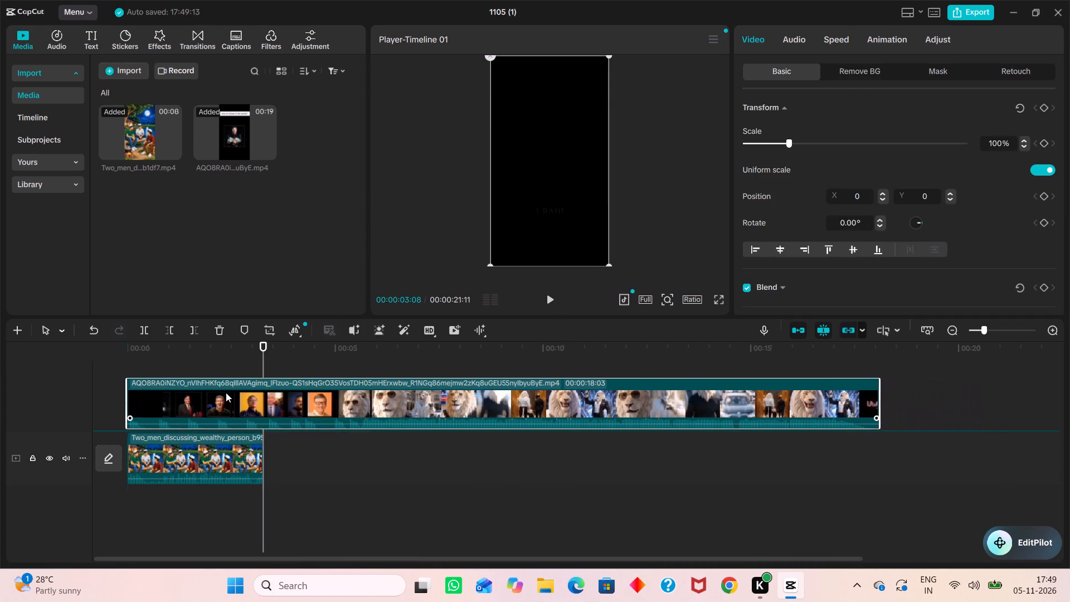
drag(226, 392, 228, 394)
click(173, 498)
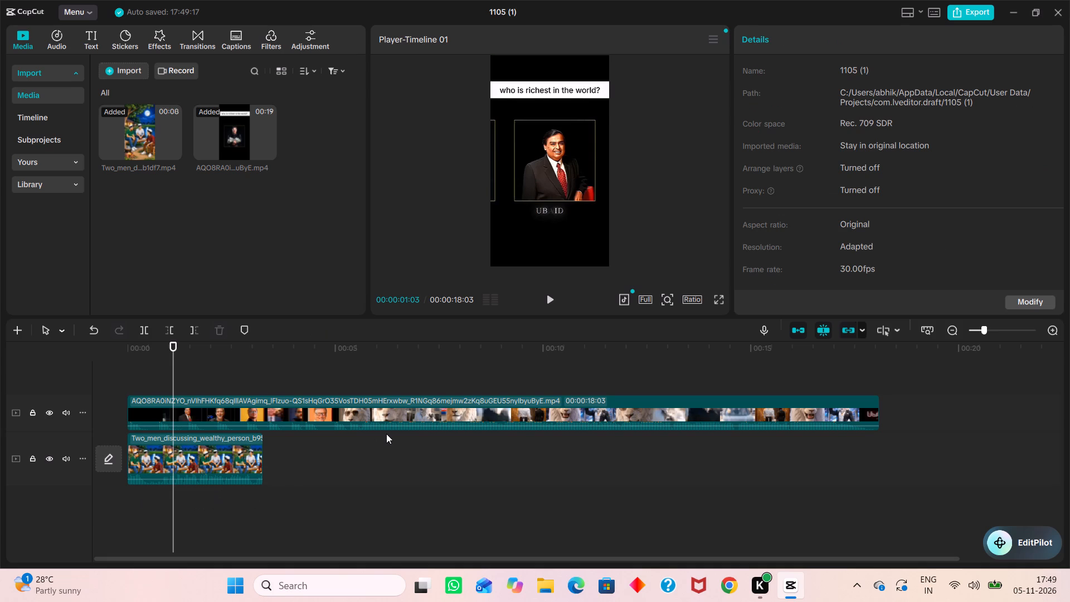
Play the timeline with both stacked clips through to the end, and replay it.
scroll(278, 521, right, 3)
drag(278, 521, 432, 505)
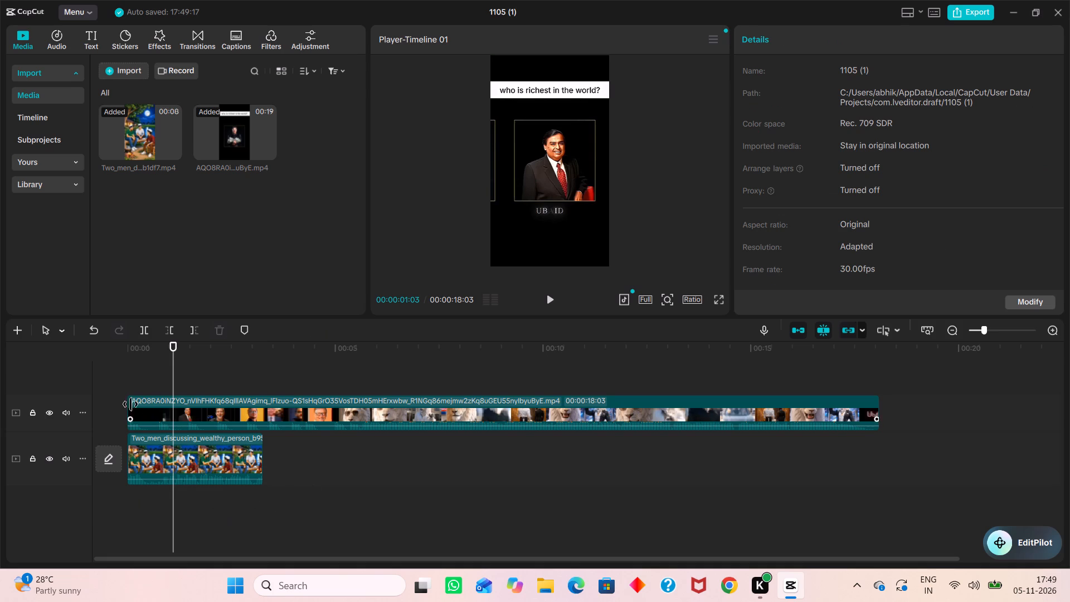
click(129, 402)
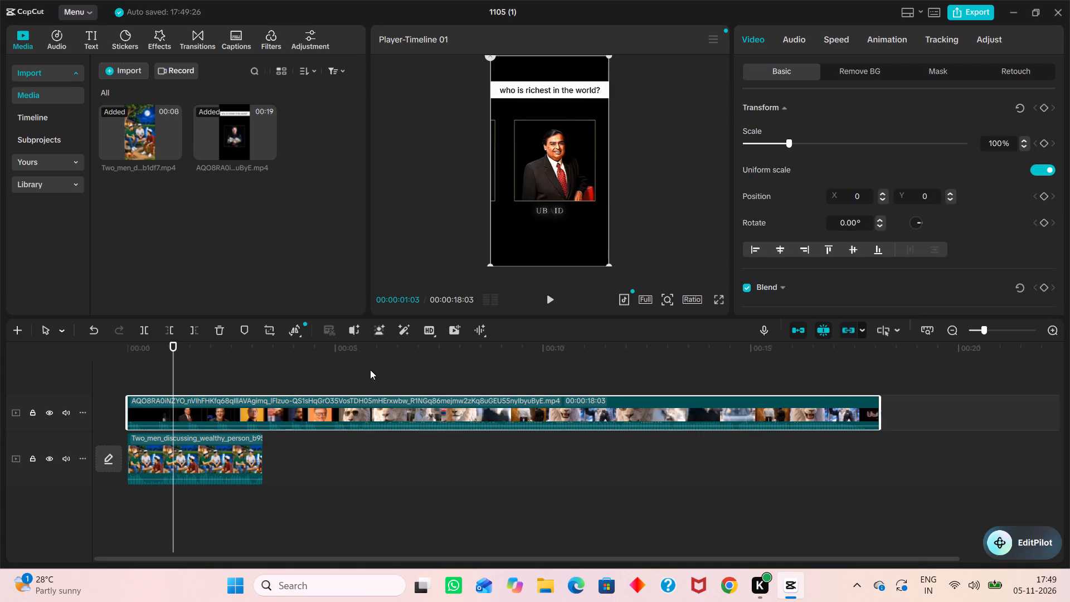
click(548, 300)
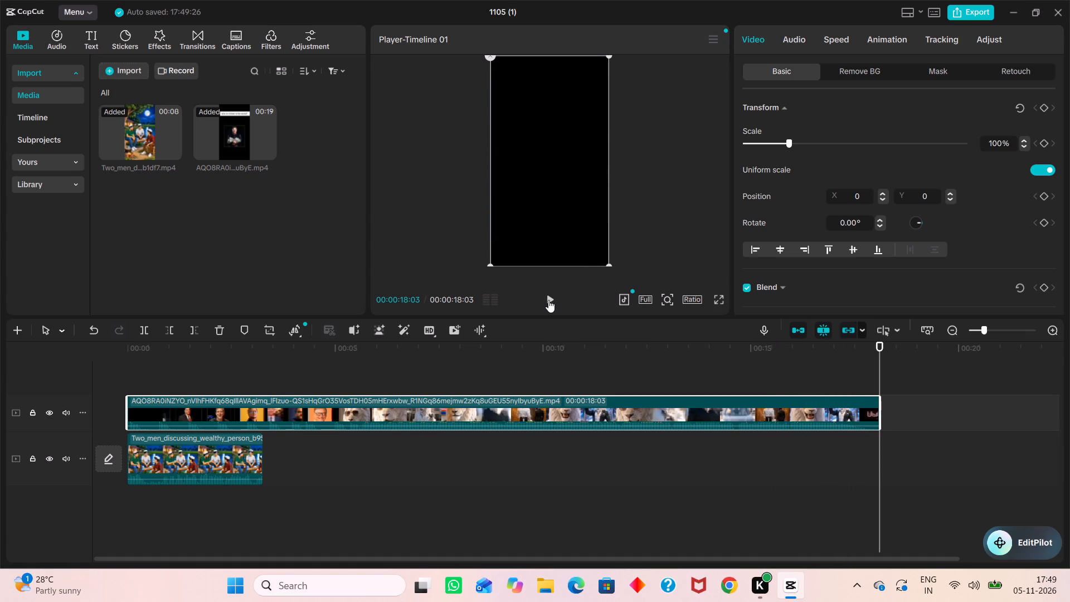
click(551, 297)
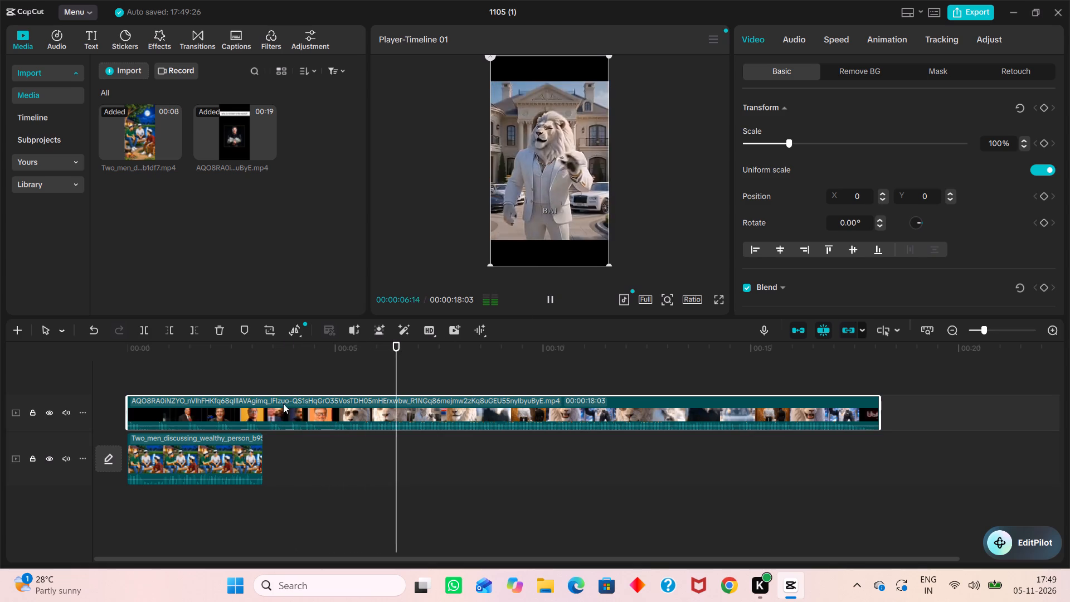
click(270, 421)
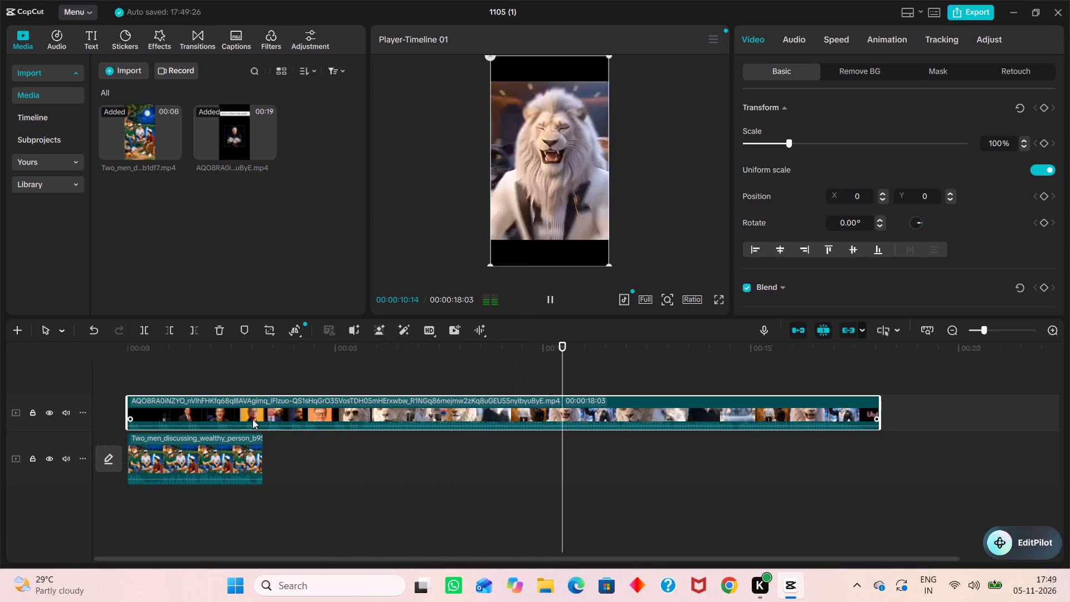
click(79, 414)
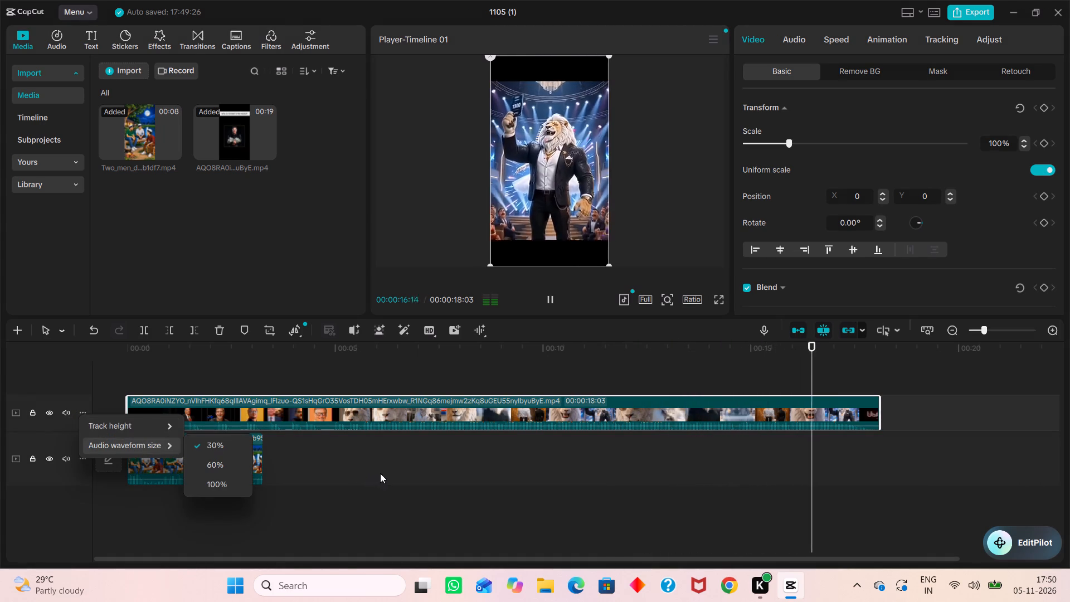
click(405, 451)
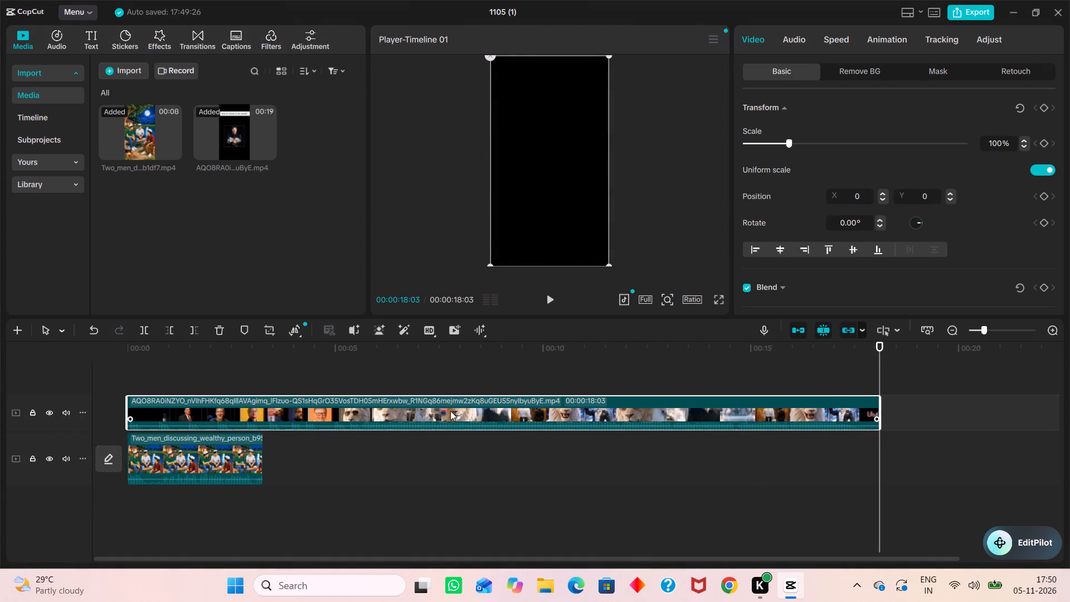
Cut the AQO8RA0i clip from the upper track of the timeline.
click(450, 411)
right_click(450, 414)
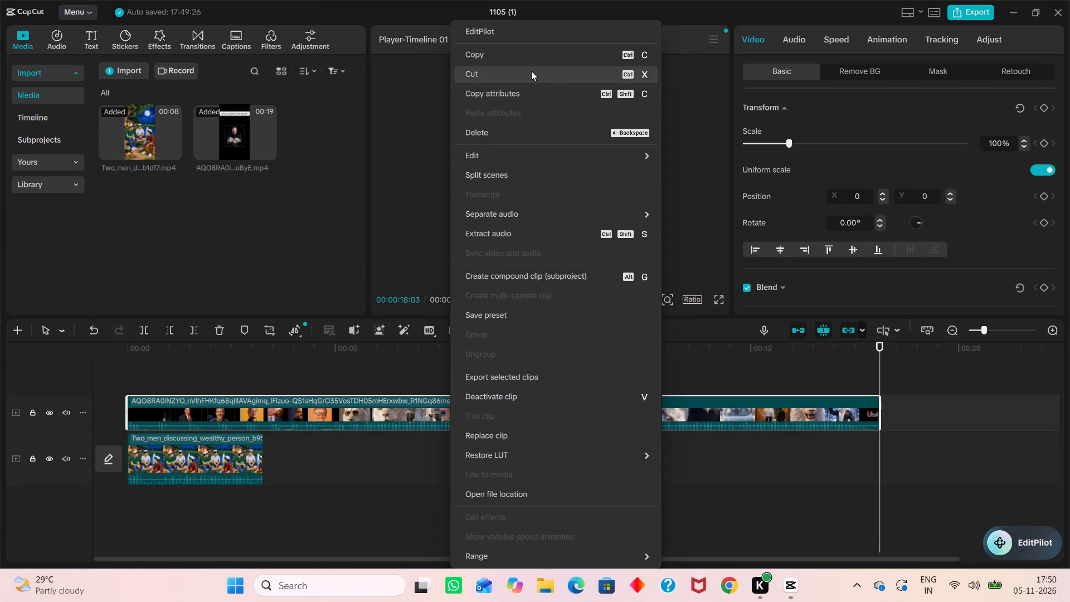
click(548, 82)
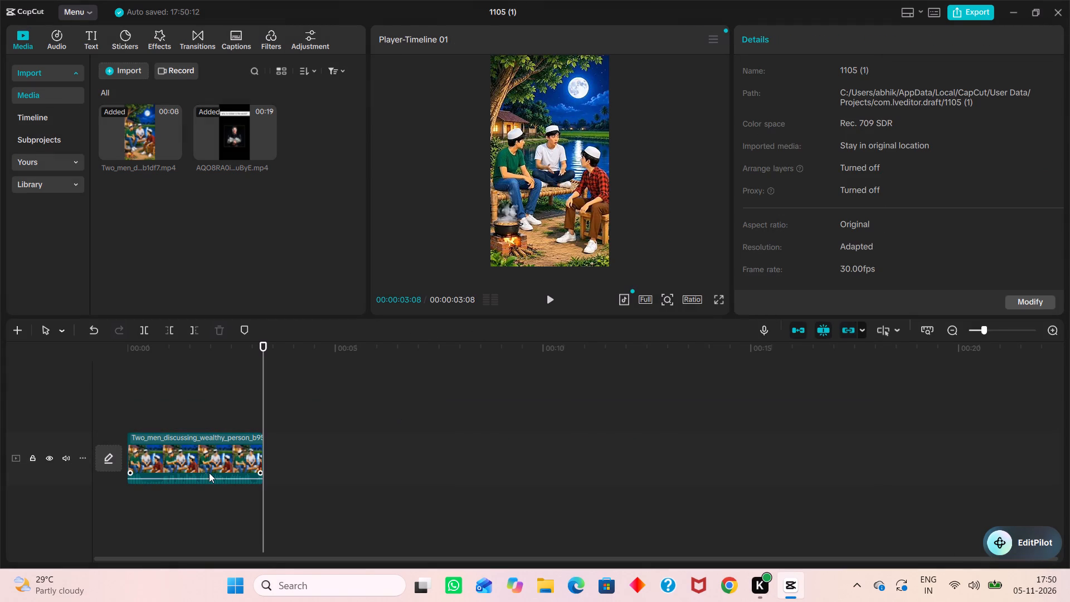
Play back the remaining Two_men clip on the timeline several times and pause at 00:00:00:21.
click(546, 297)
click(546, 297)
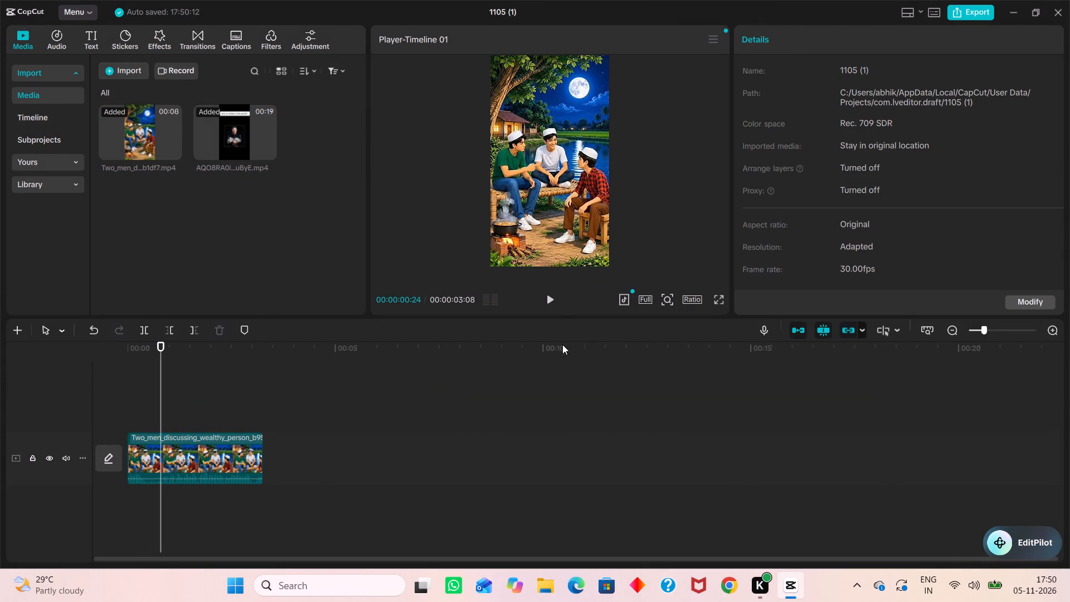
scroll(417, 458, right, 2)
click(553, 298)
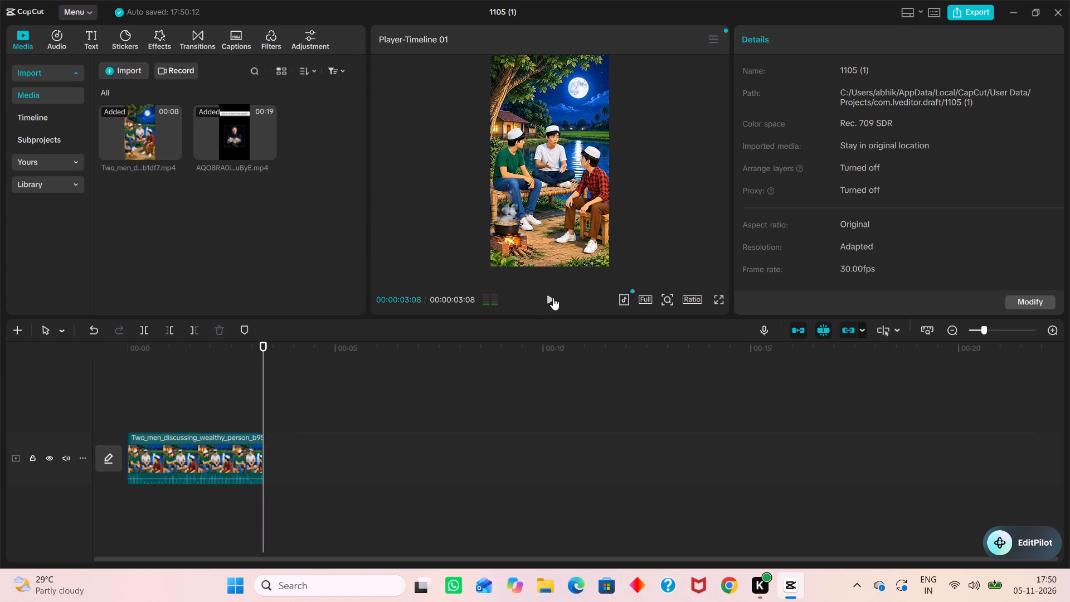
click(553, 298)
click(553, 298)
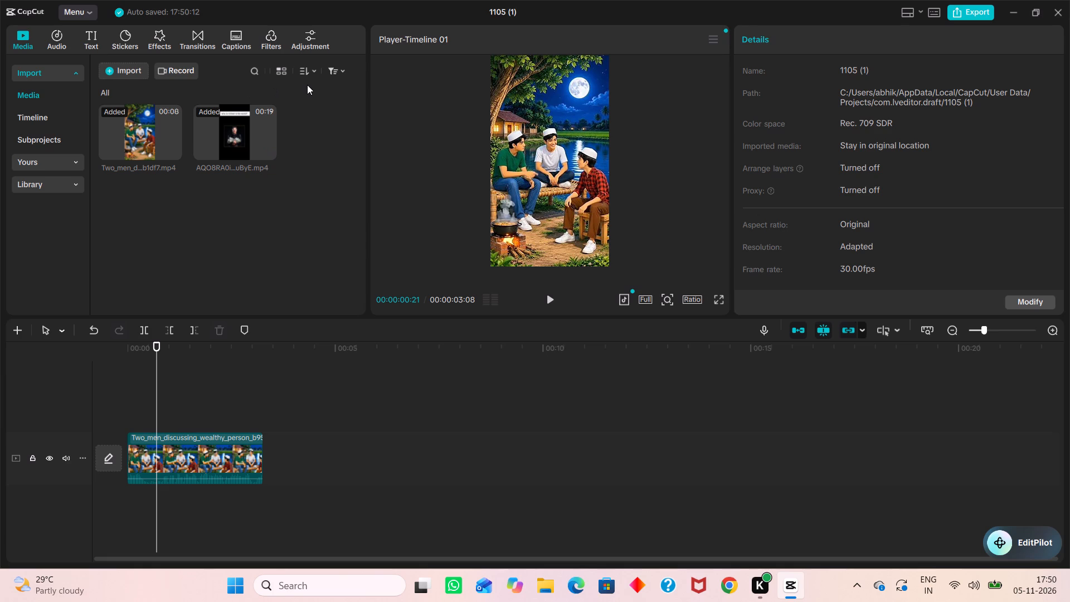
Extract the audio from the AQO8RA0i video in the Downloads folder into the project's imported audio.
click(56, 45)
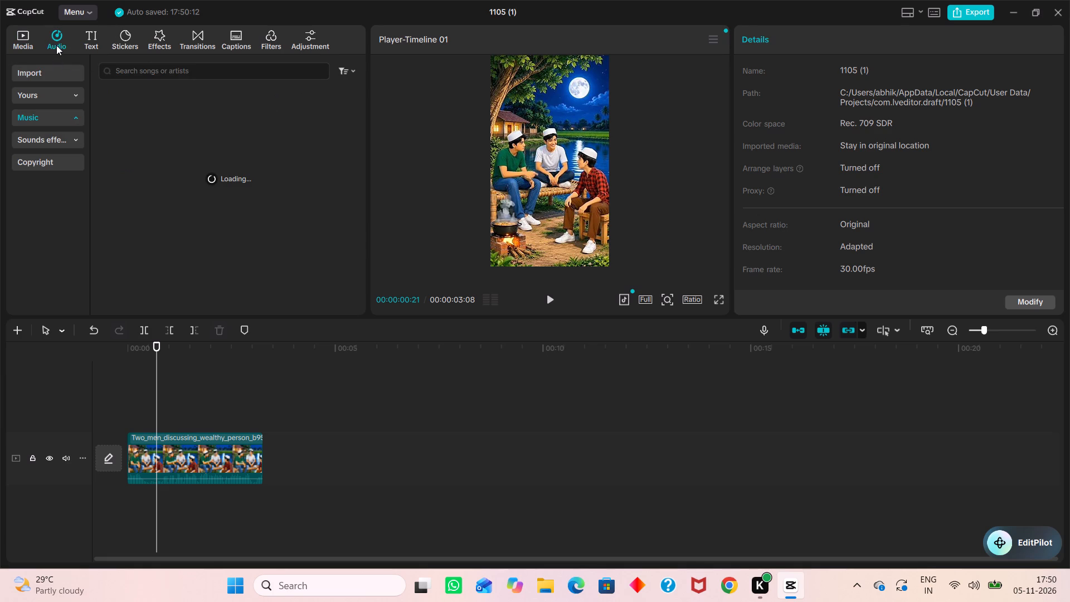
click(71, 138)
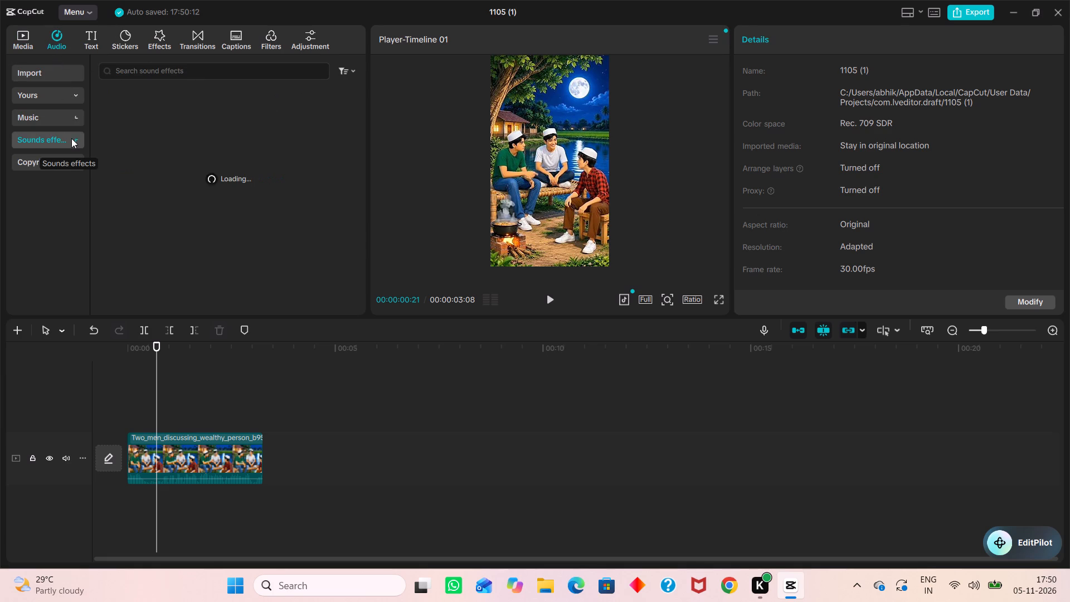
click(56, 74)
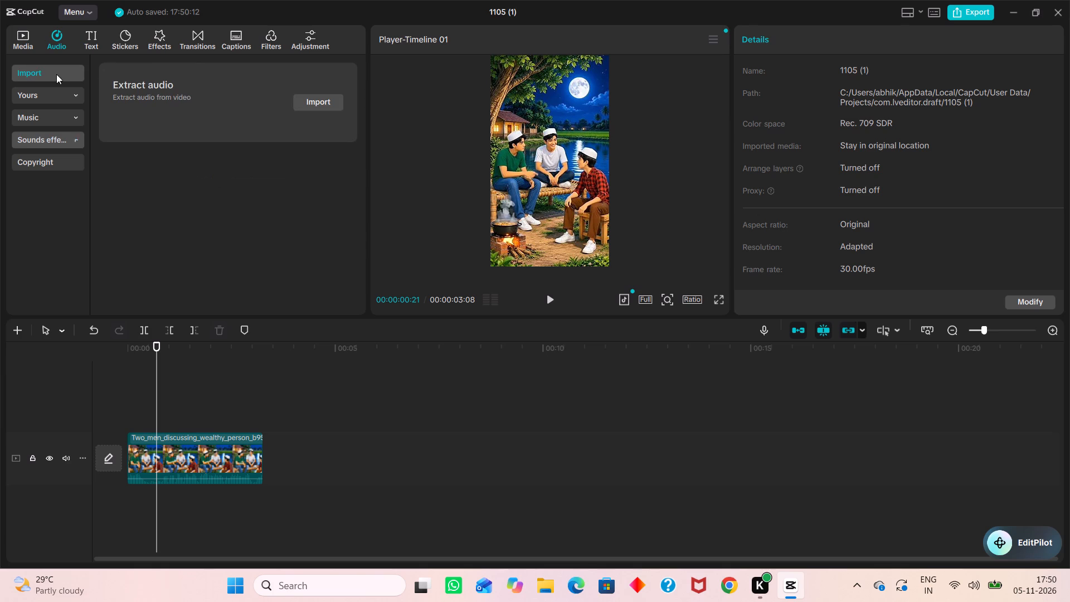
click(318, 103)
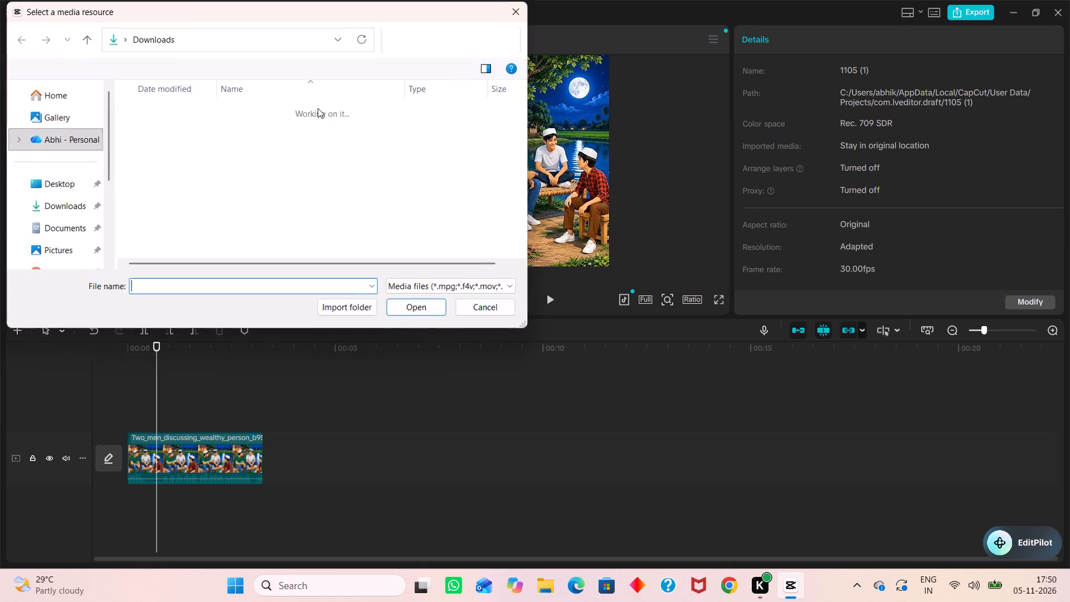
click(203, 120)
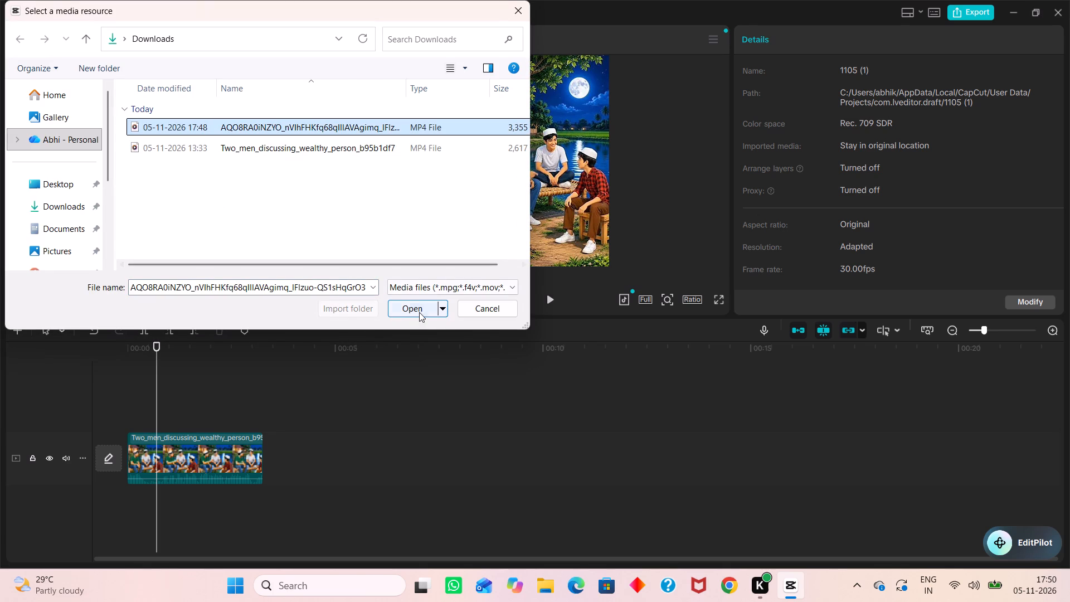
click(418, 311)
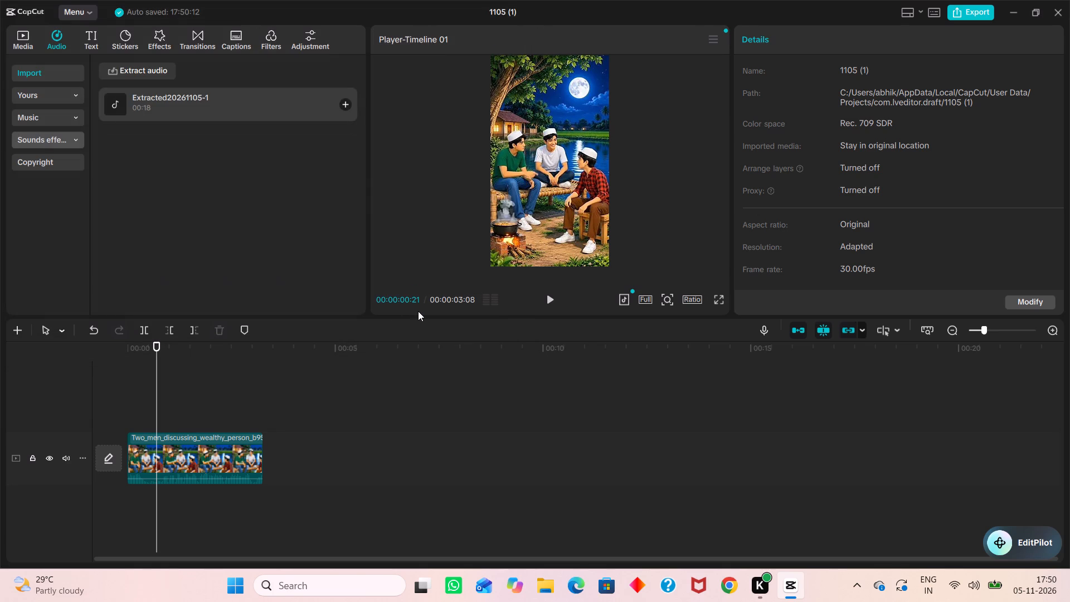
Add the extracted audio to the timeline below the Two_men clip and shift it to start at 00:00.
click(346, 100)
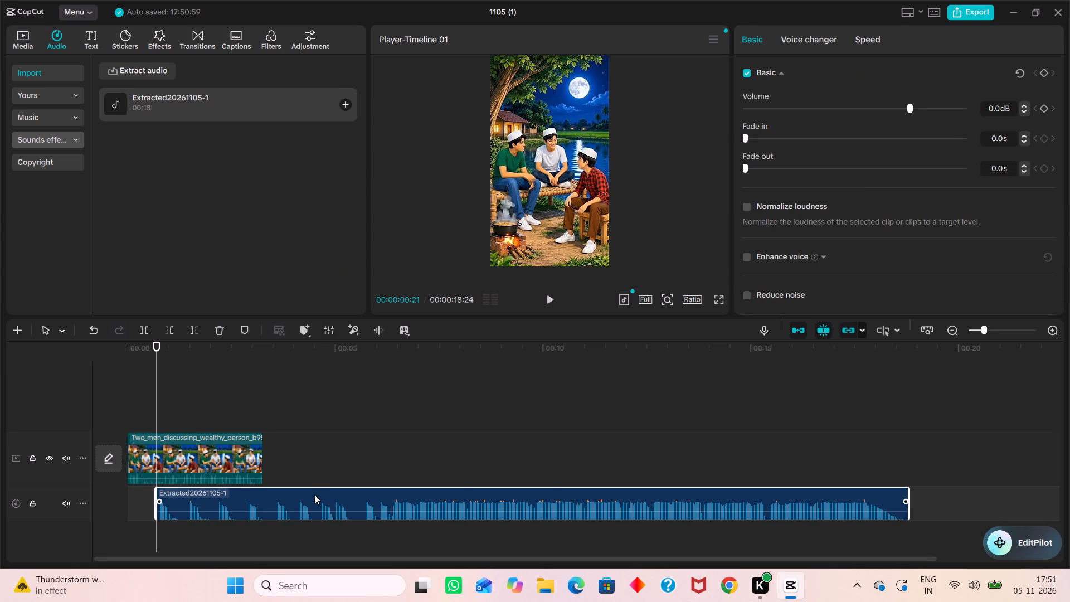
right_drag(314, 494, 237, 508)
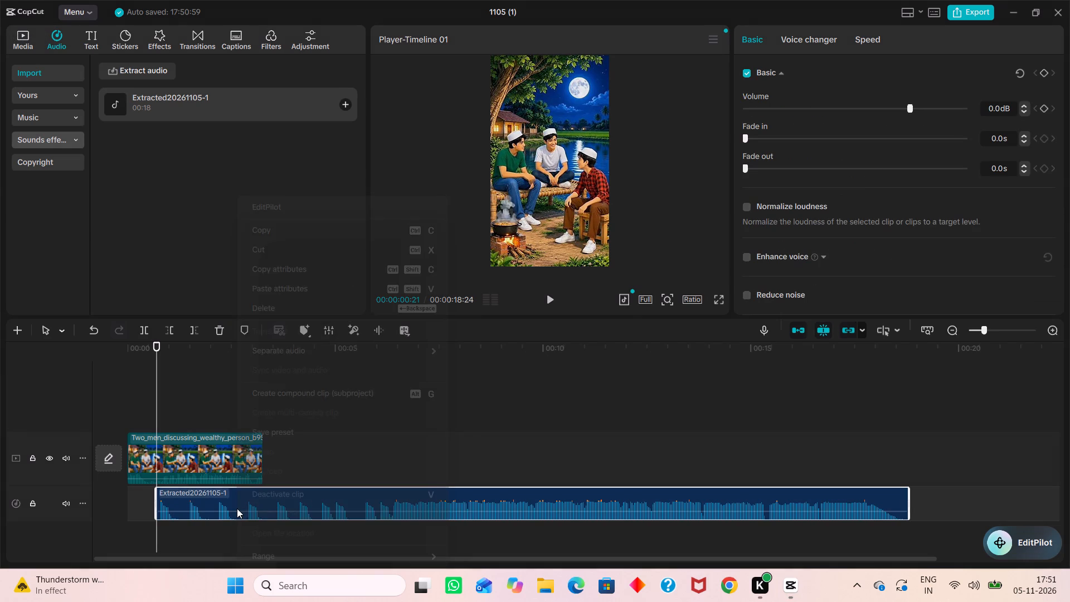
right_drag(237, 508, 239, 476)
click(510, 418)
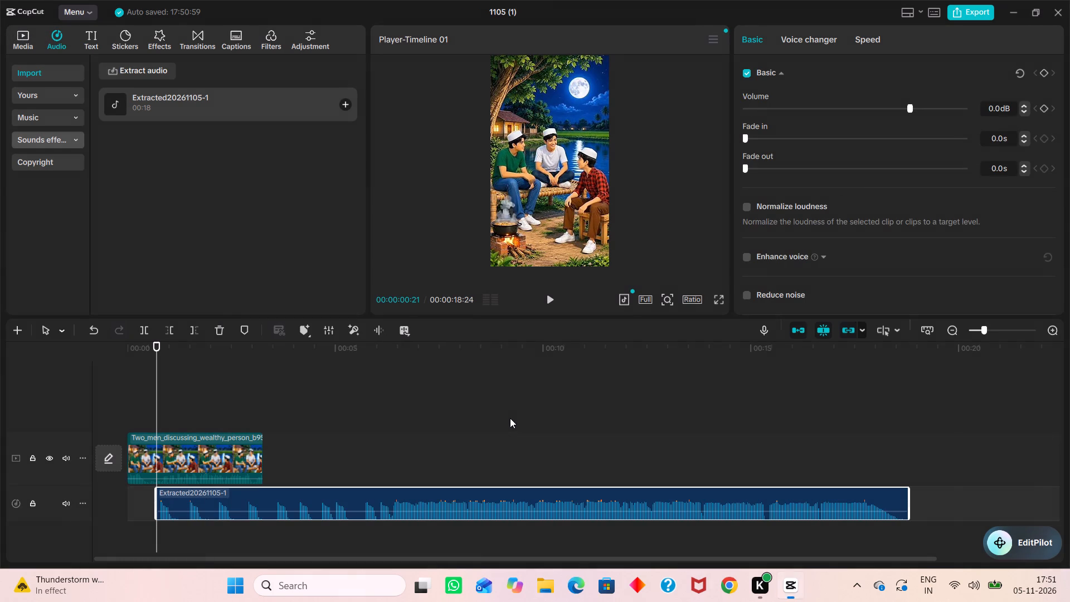
right_drag(433, 507, 361, 481)
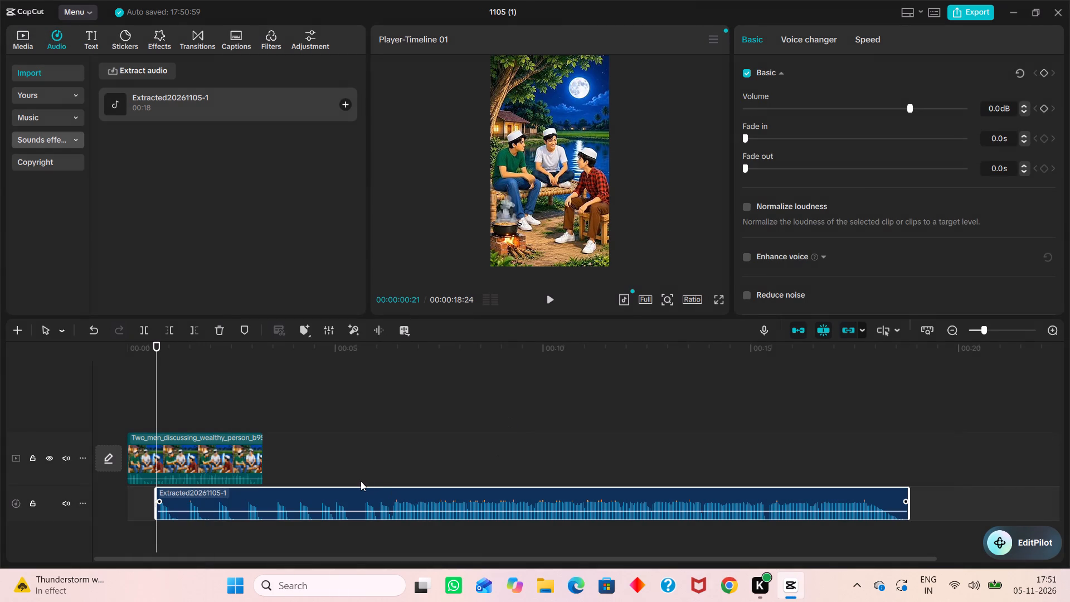
right_drag(361, 481, 360, 481)
drag(350, 501, 315, 502)
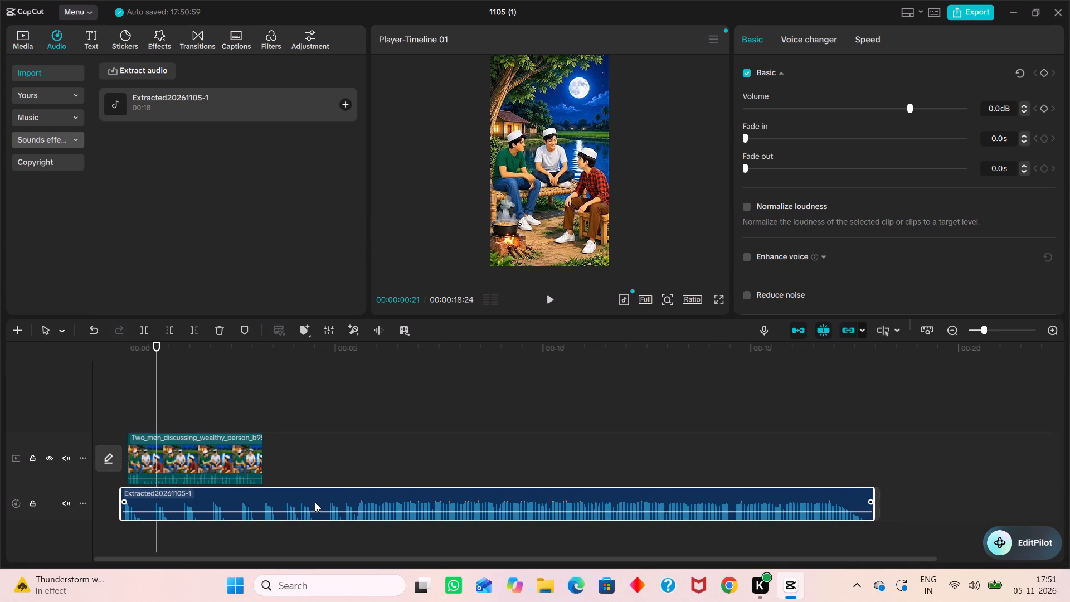
drag(315, 502, 315, 502)
scroll(259, 405, right, 4)
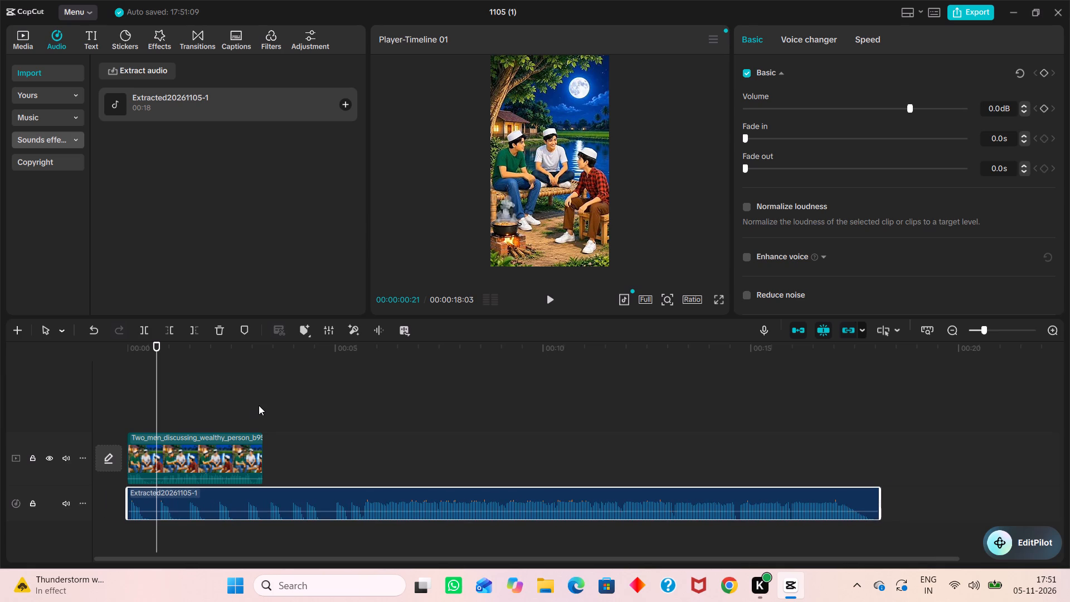
Play the timeline with the extracted audio and pause at 00:00:06:04.
click(553, 300)
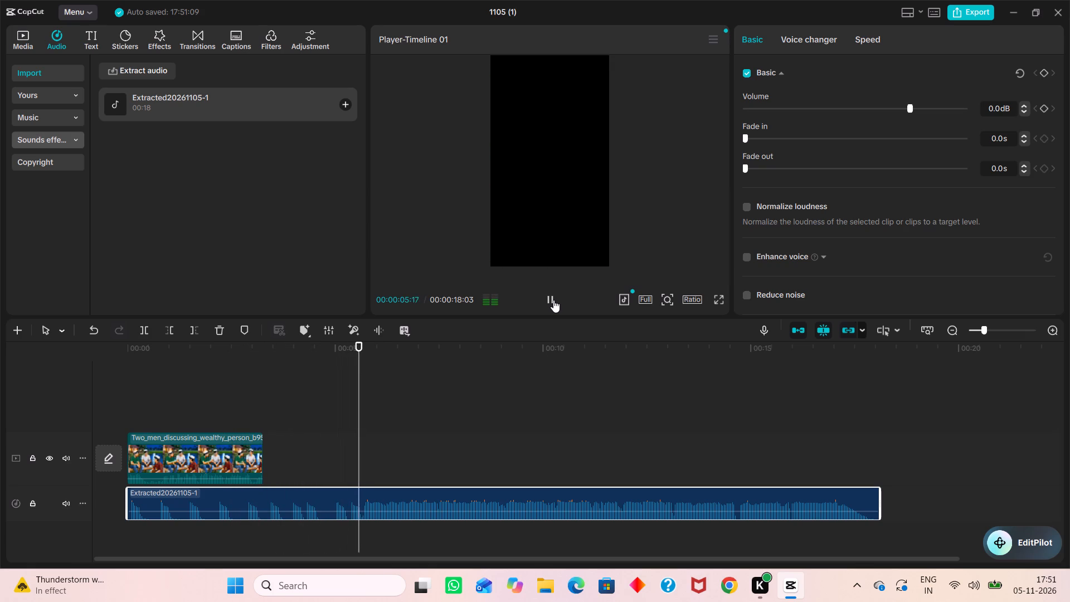
click(553, 300)
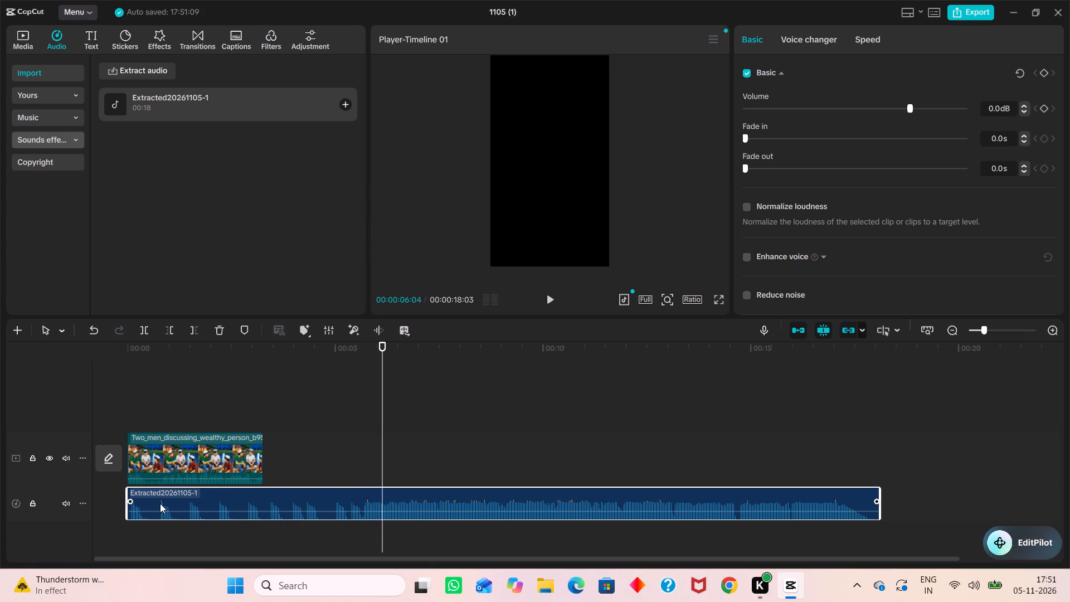
Split the extracted audio on the timeline at 00:00:02:18 and delete the part before the split.
click(159, 502)
click(159, 502)
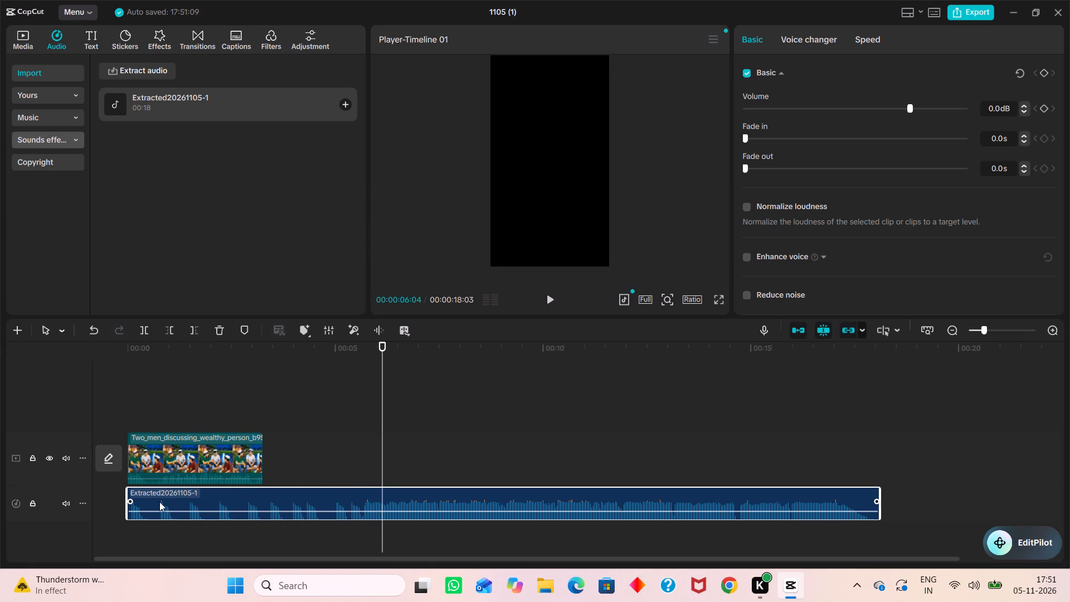
click(159, 502)
click(547, 300)
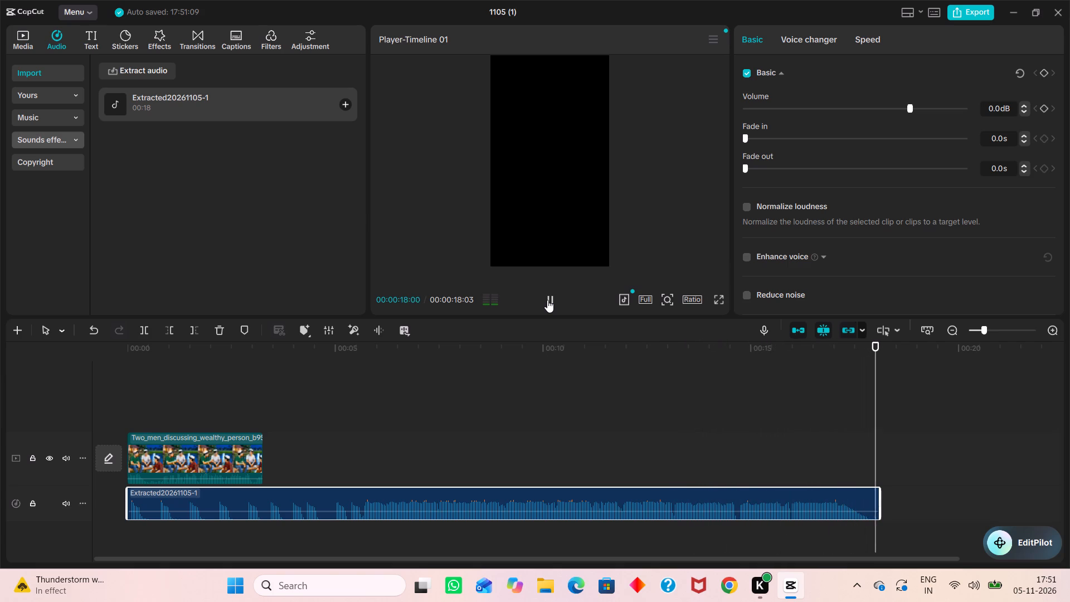
click(547, 300)
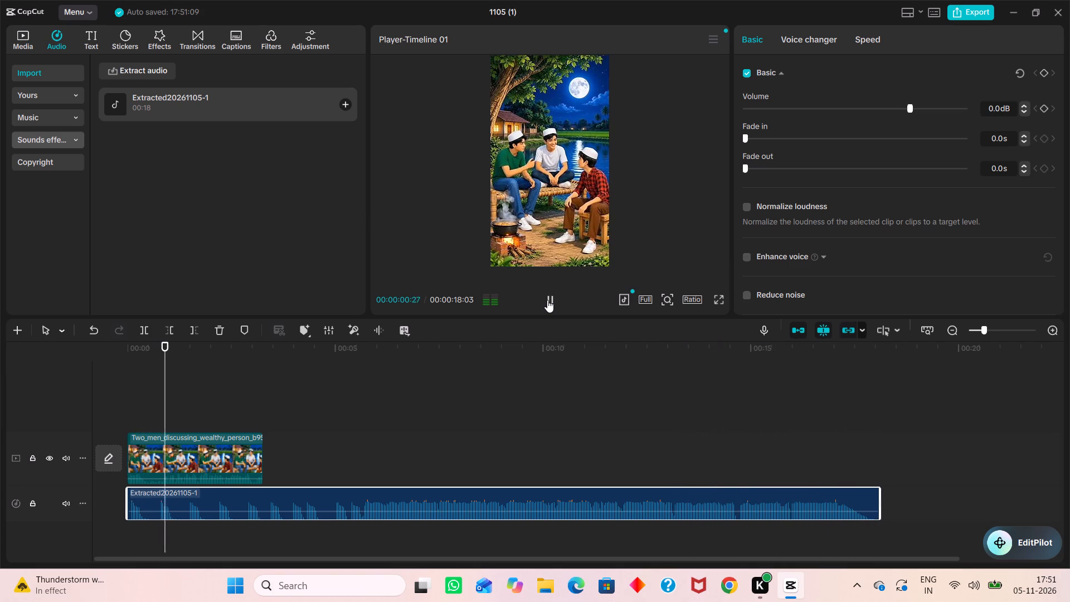
click(547, 300)
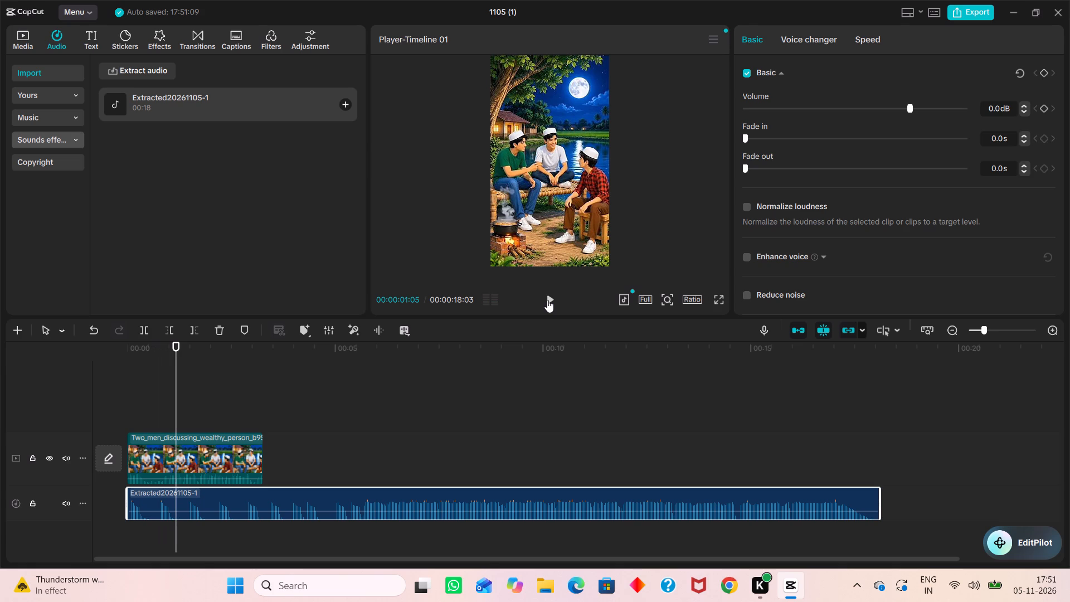
click(547, 300)
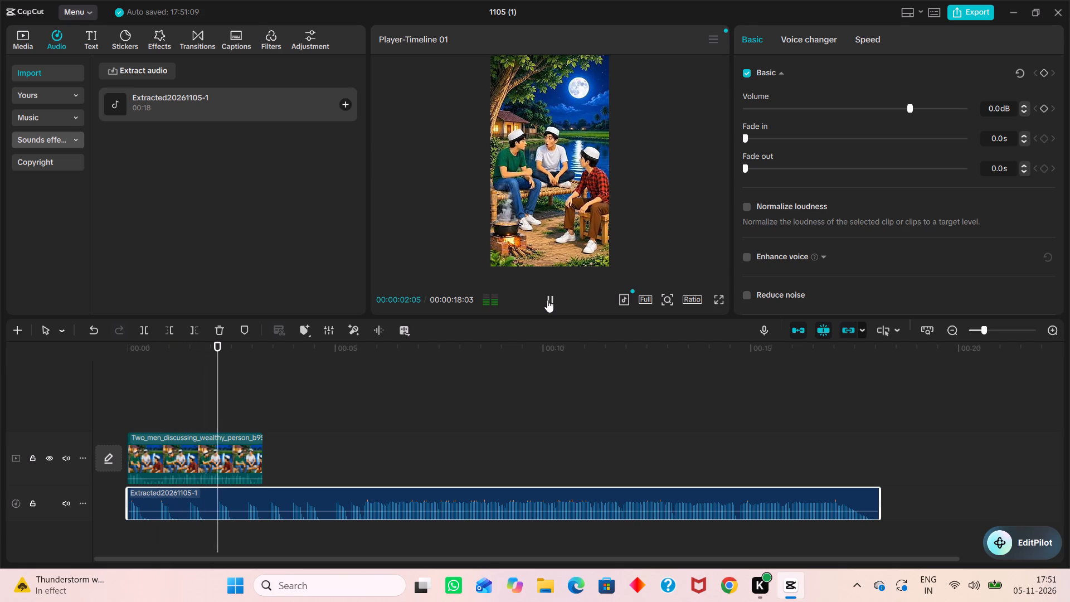
click(547, 300)
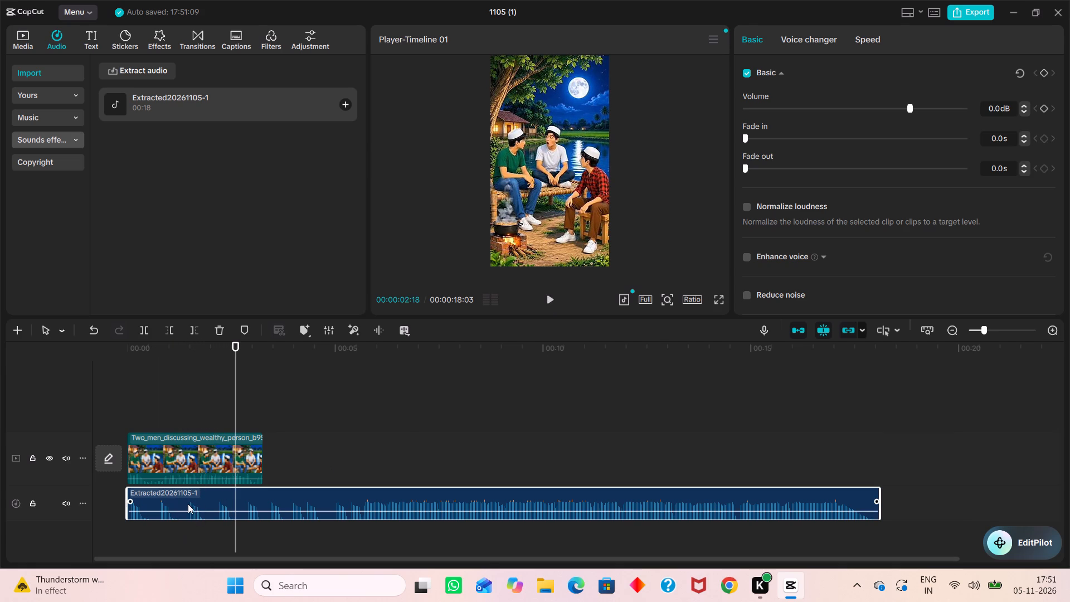
click(148, 331)
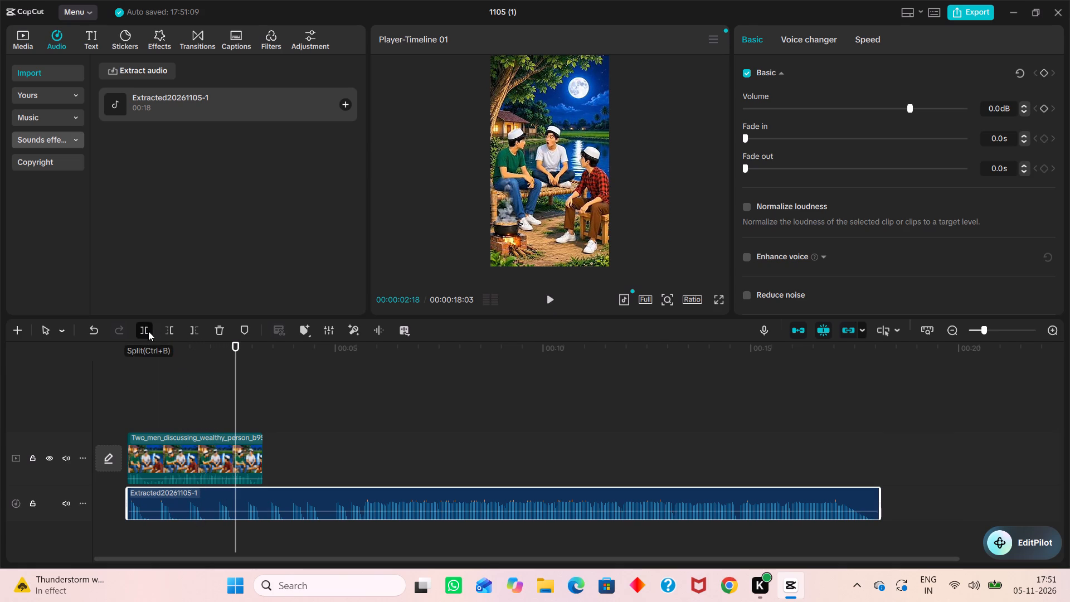
click(169, 520)
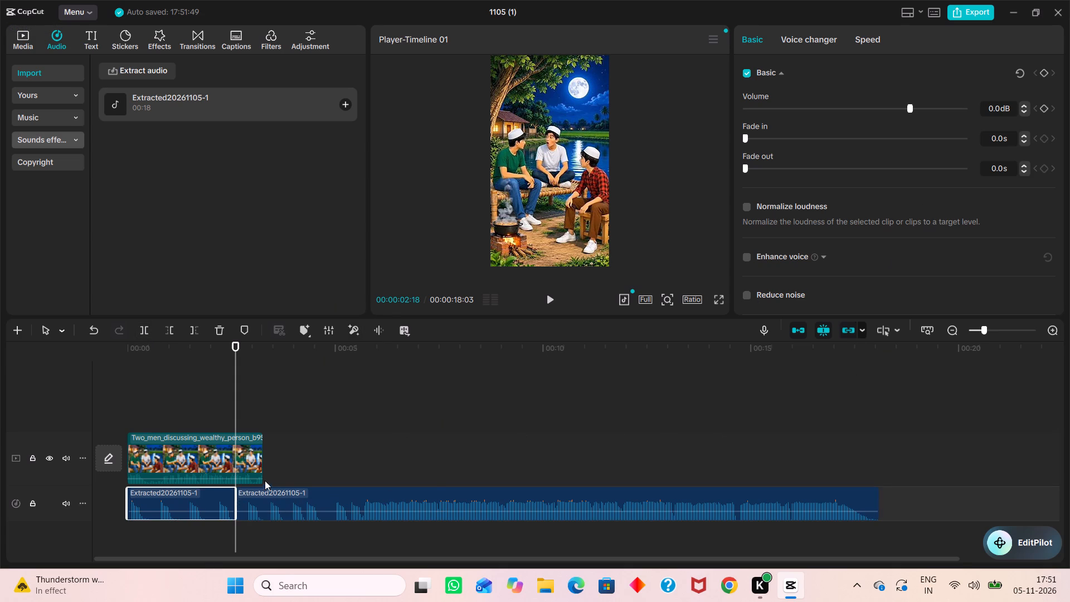
click(217, 322)
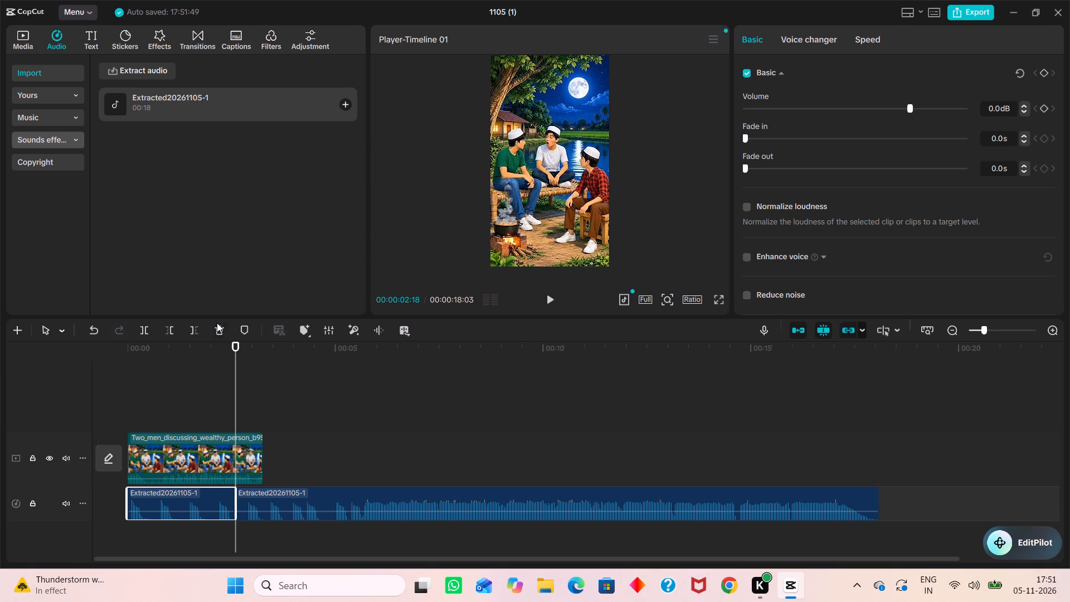
click(220, 331)
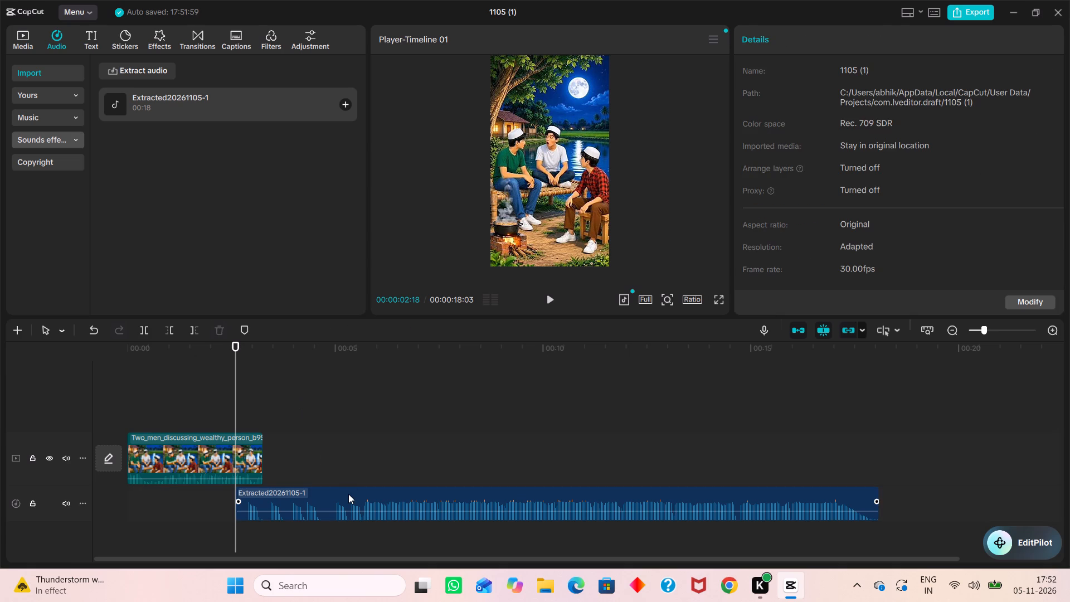
Move the remaining extracted audio segment so it starts at 00:00 beneath the Two_men clip.
drag(348, 494, 244, 498)
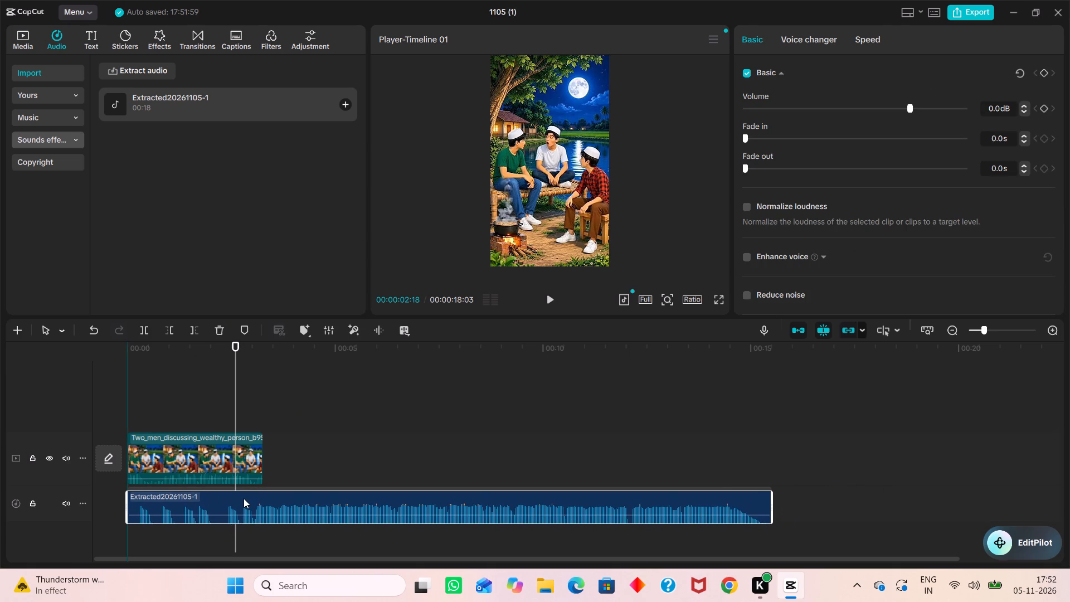
Play back the timeline with the shortened extracted audio several times and pause at 00:00:03:13.
click(549, 296)
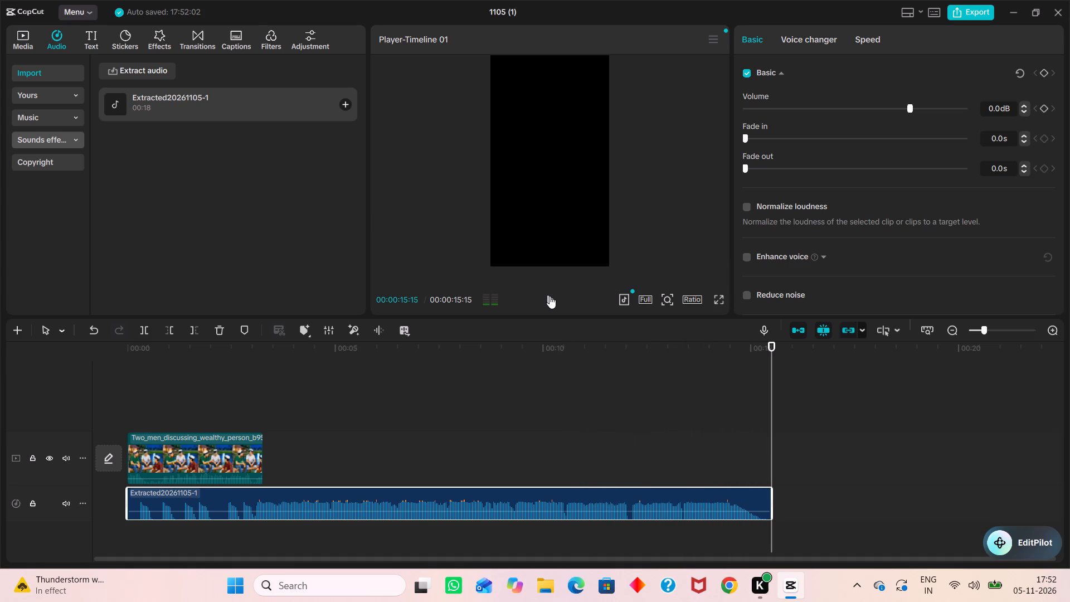
click(549, 296)
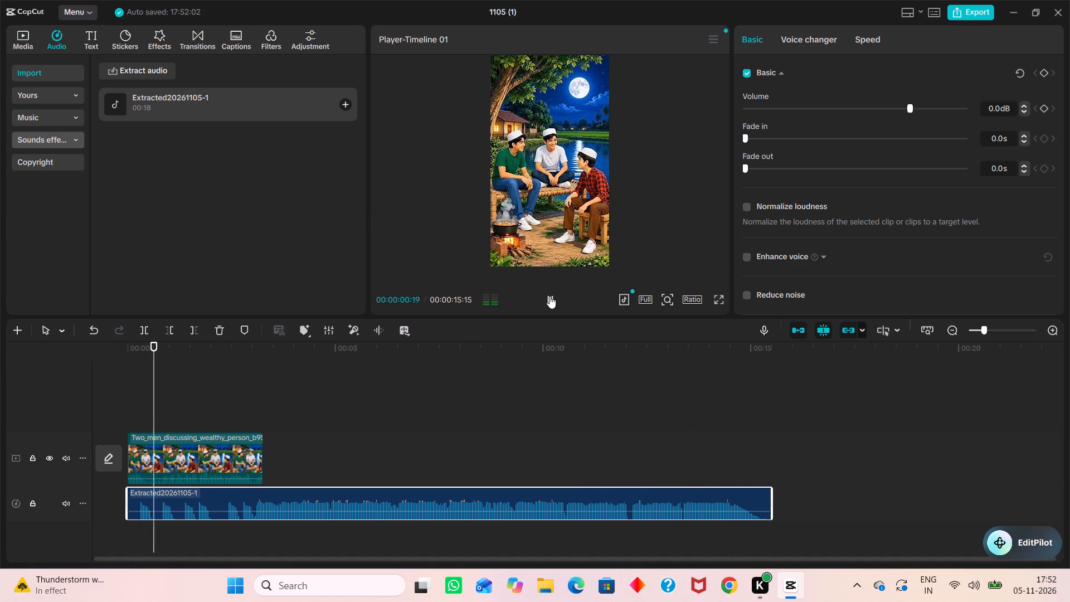
click(549, 296)
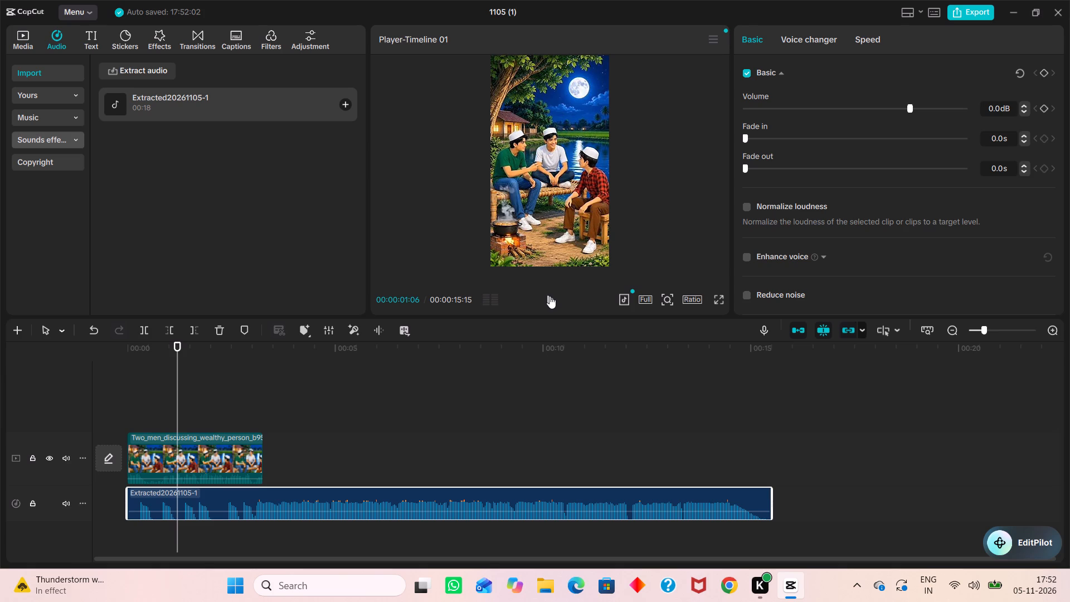
click(549, 296)
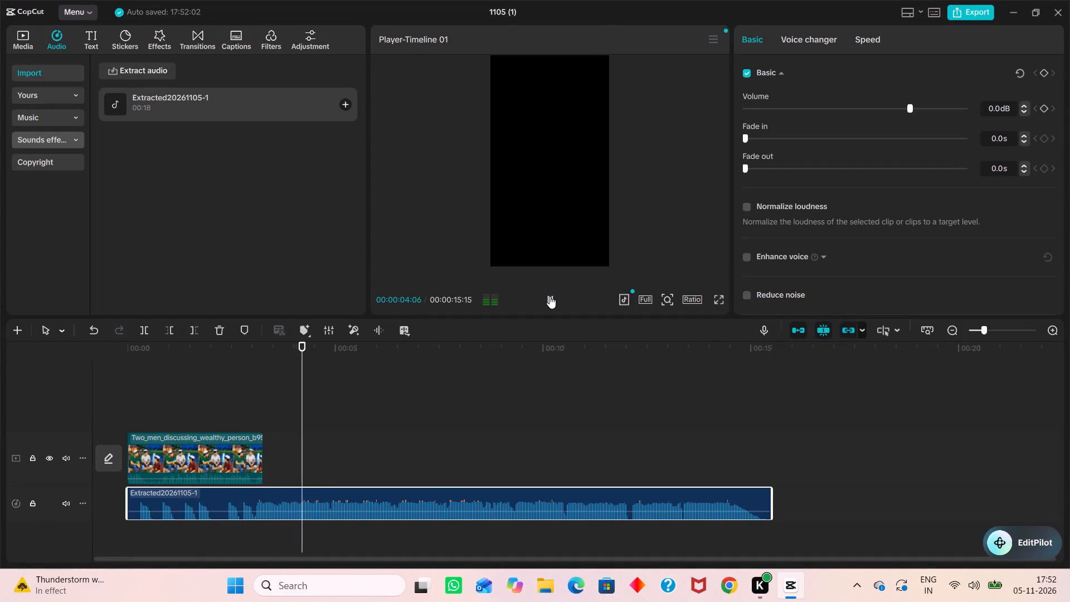
click(549, 296)
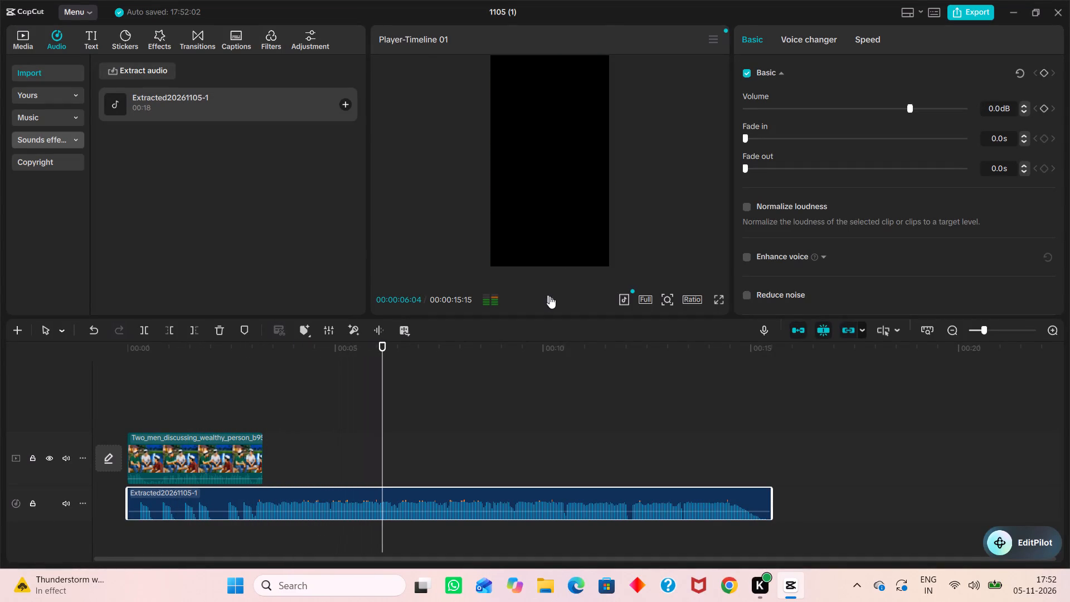
click(549, 296)
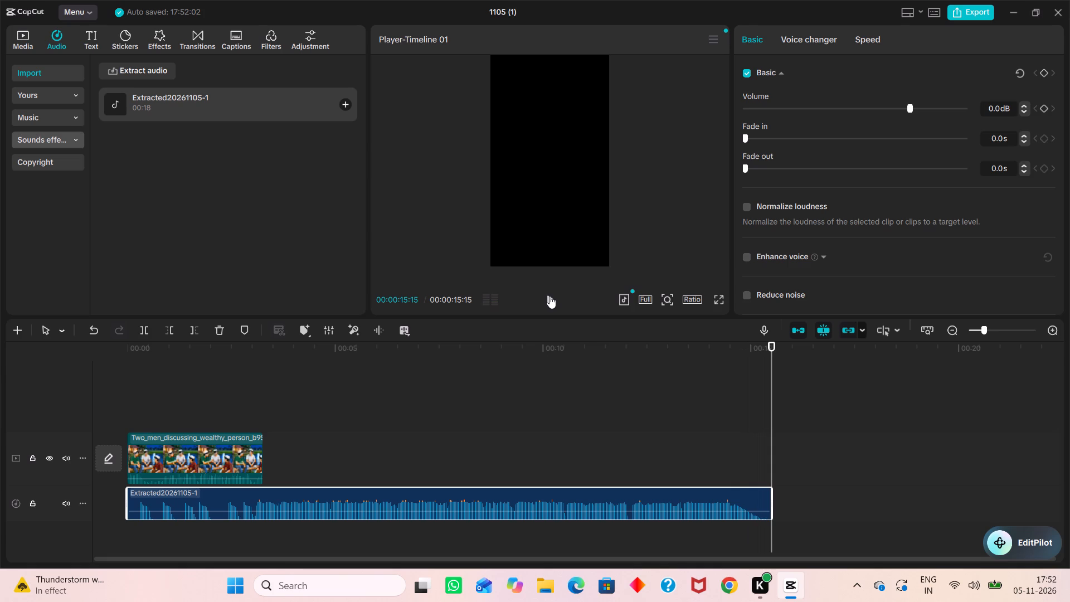
click(549, 296)
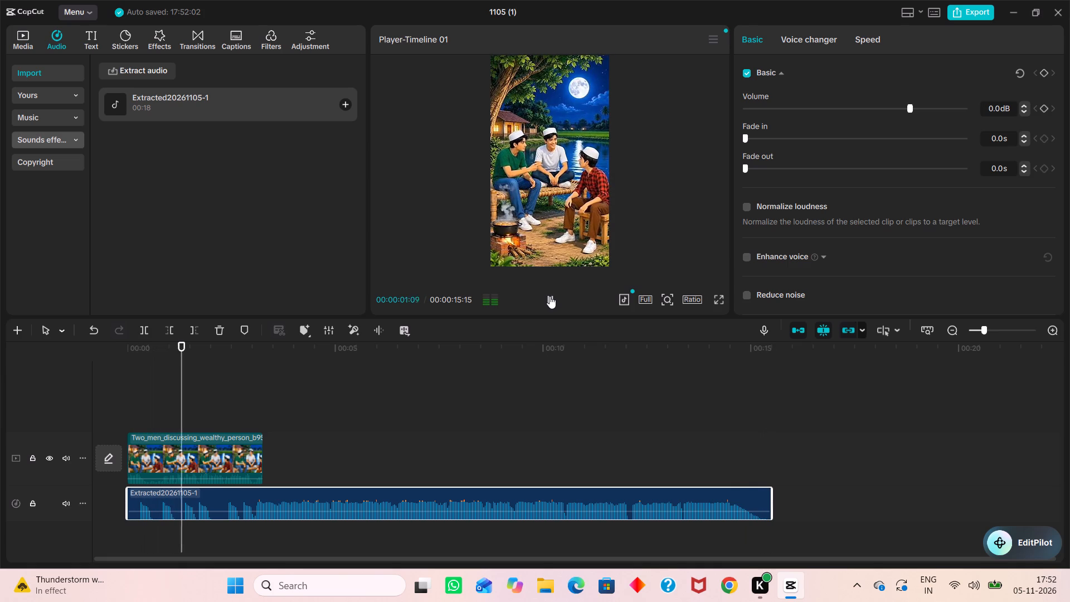
click(549, 296)
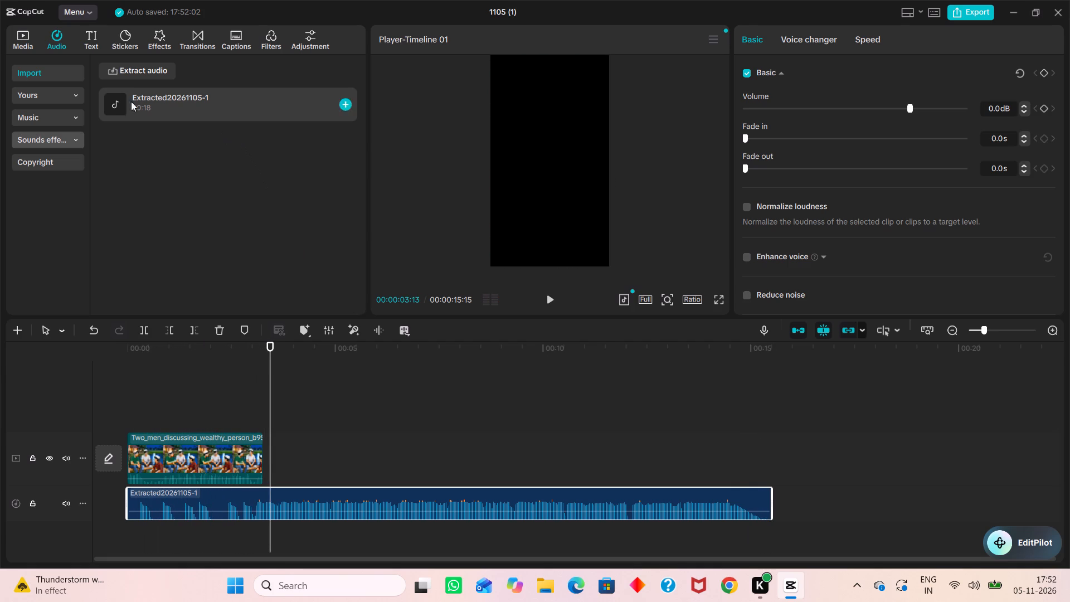
Add the imported AQO8RA0i video to the main video track directly after the Two_men clip.
click(27, 40)
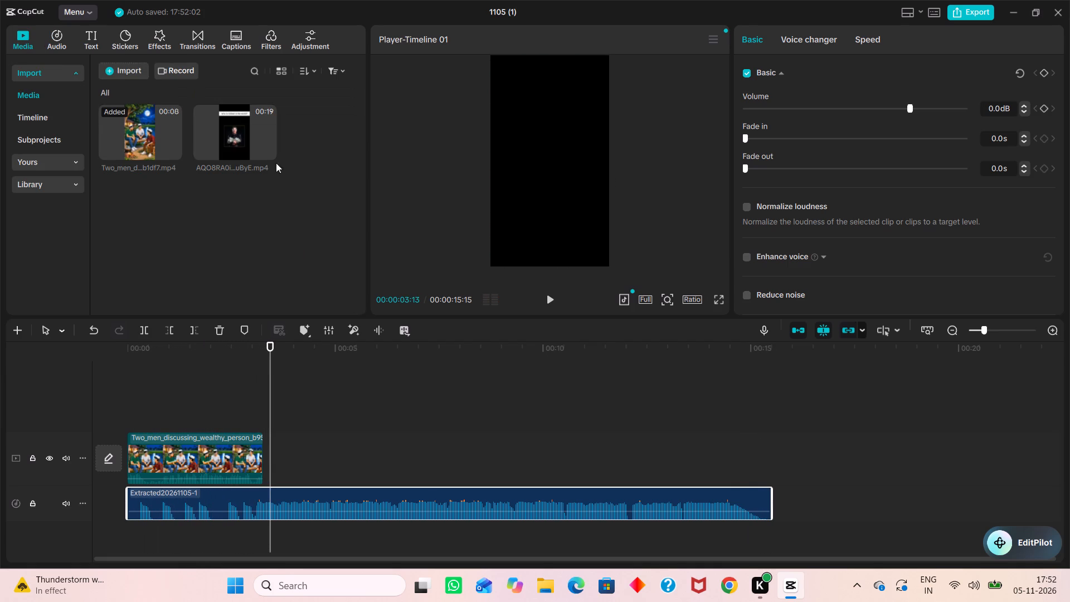
click(267, 153)
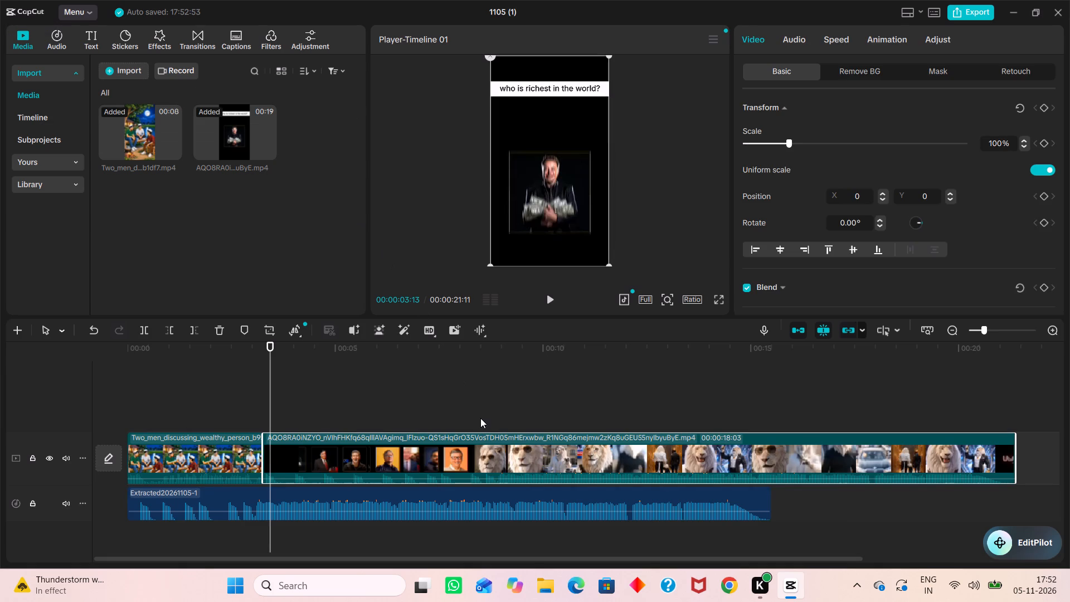
Trim the AQO8RA0i clip by removing everything before 00:00:09:12 on the timeline.
click(552, 301)
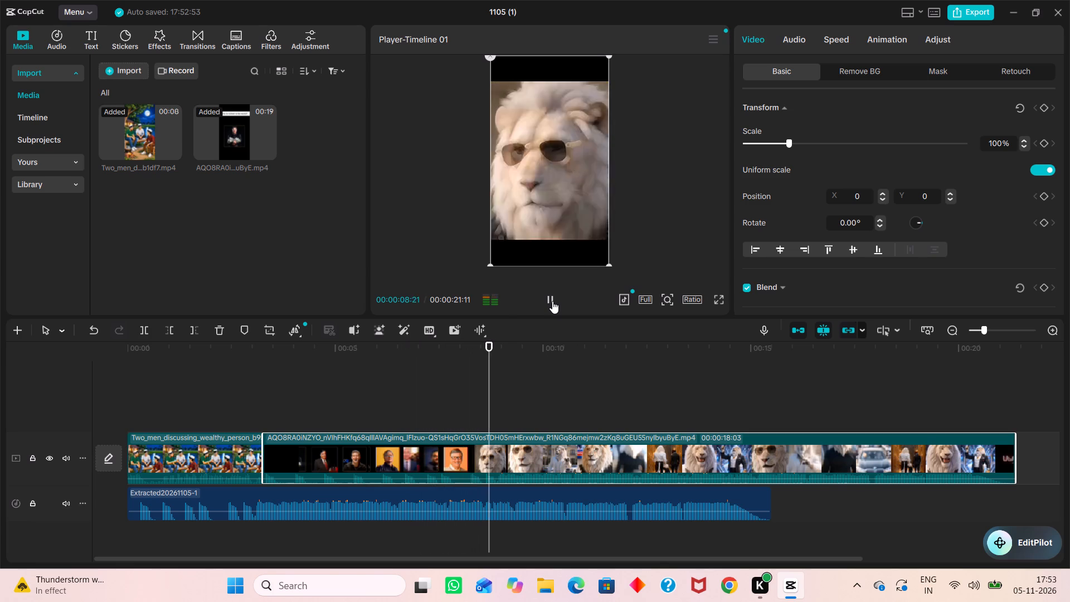
click(552, 301)
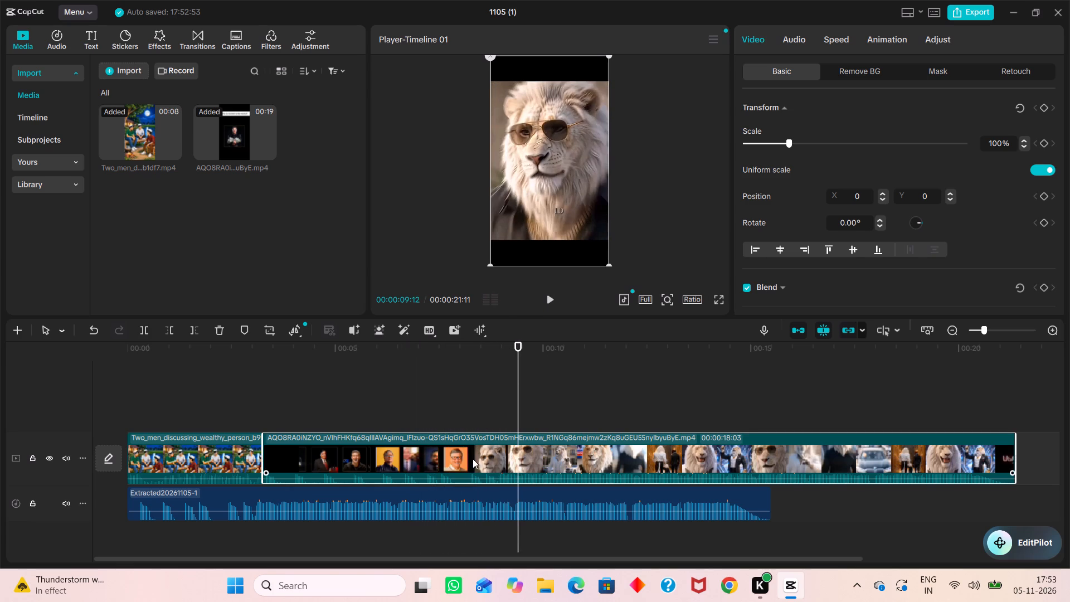
click(170, 329)
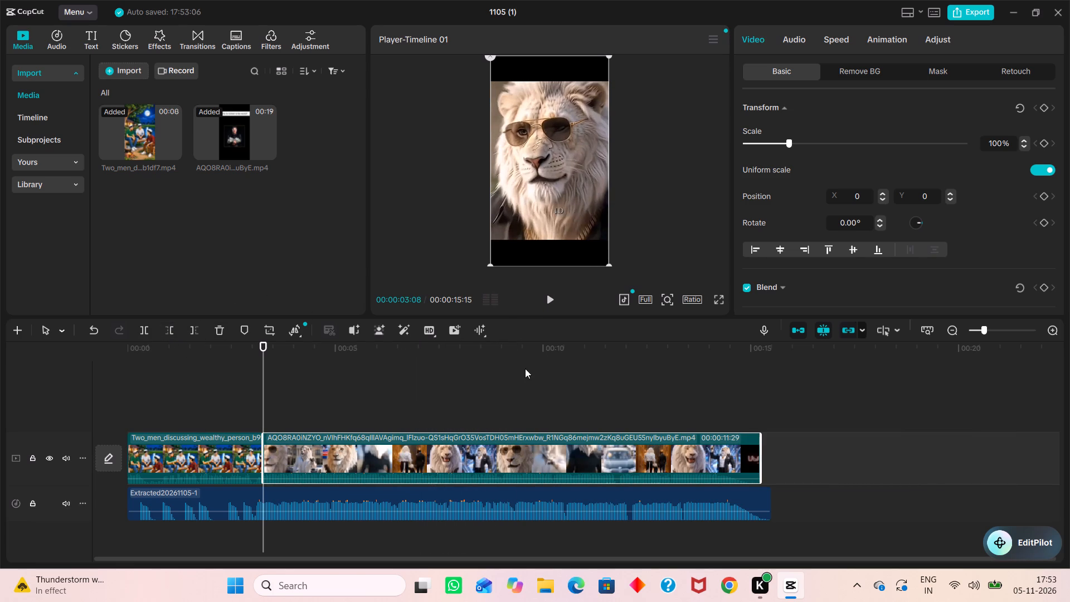
Play the timeline through the trimmed AQO8RA0i clip and pause at 00:00:13:05.
click(549, 304)
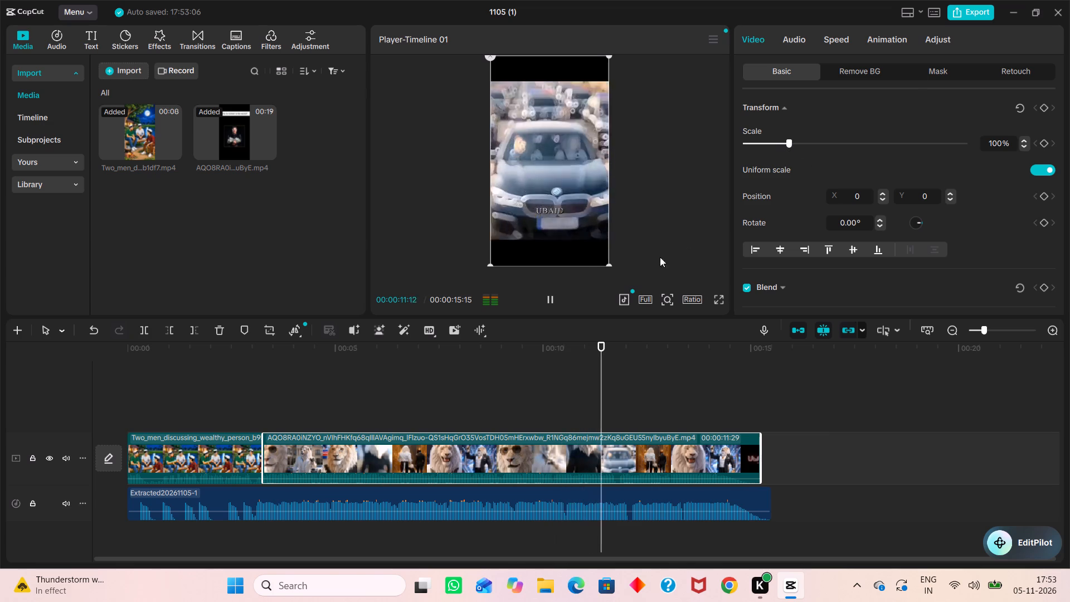
click(545, 300)
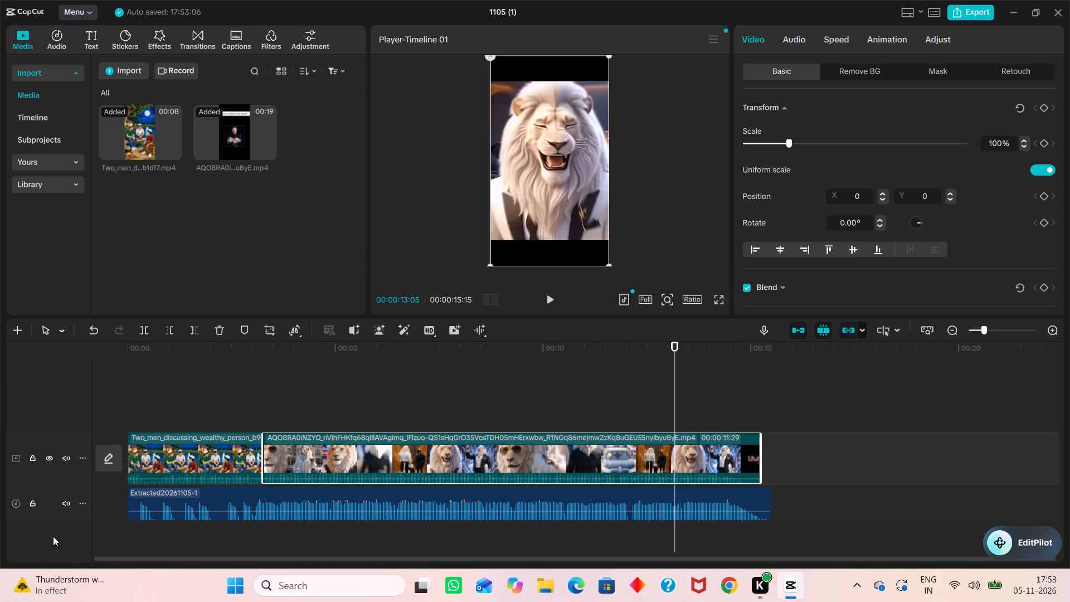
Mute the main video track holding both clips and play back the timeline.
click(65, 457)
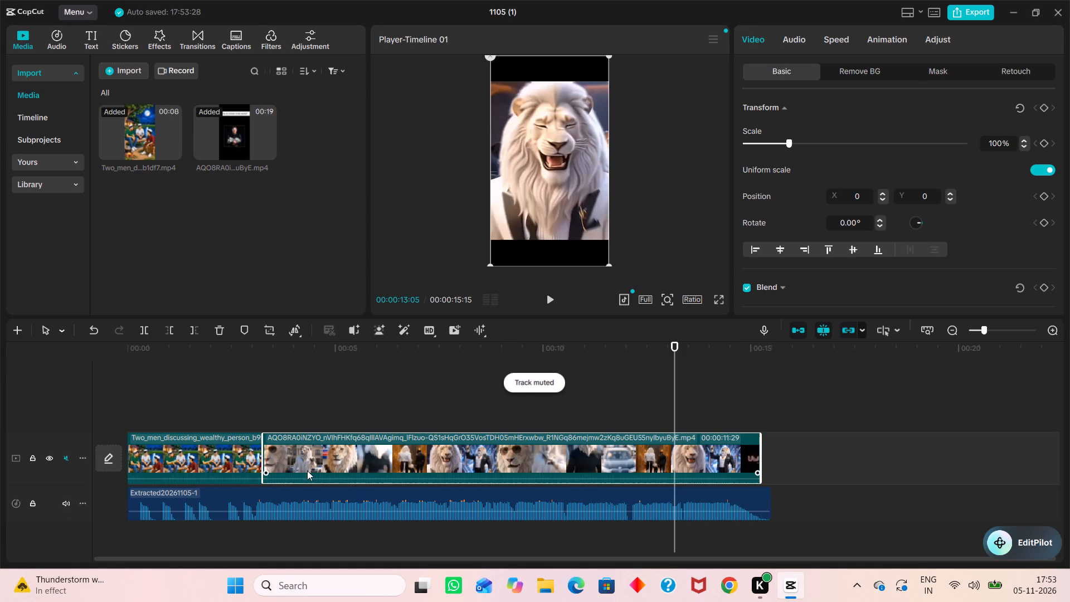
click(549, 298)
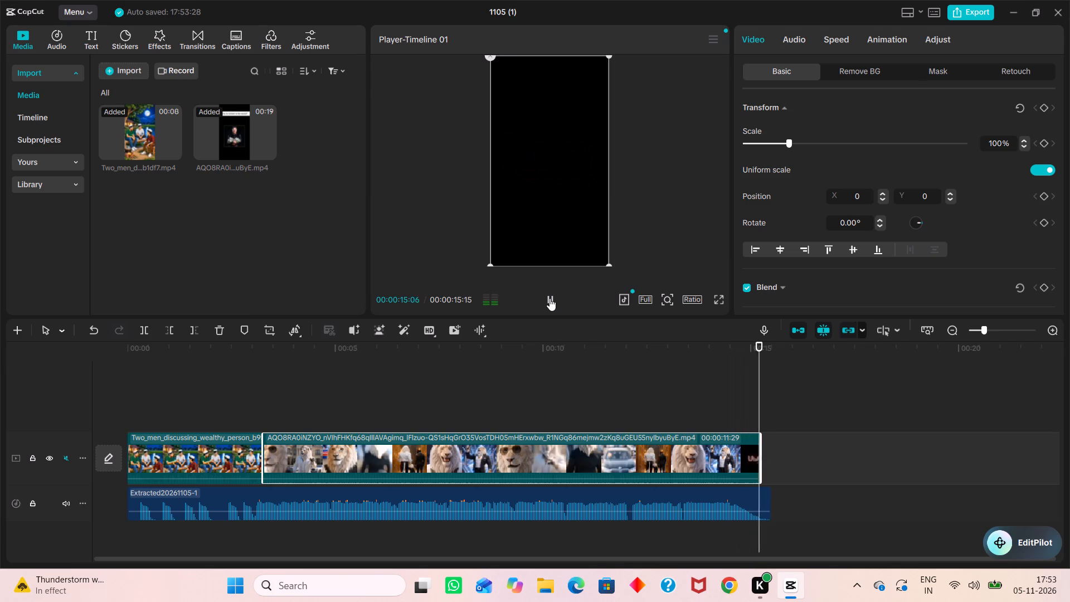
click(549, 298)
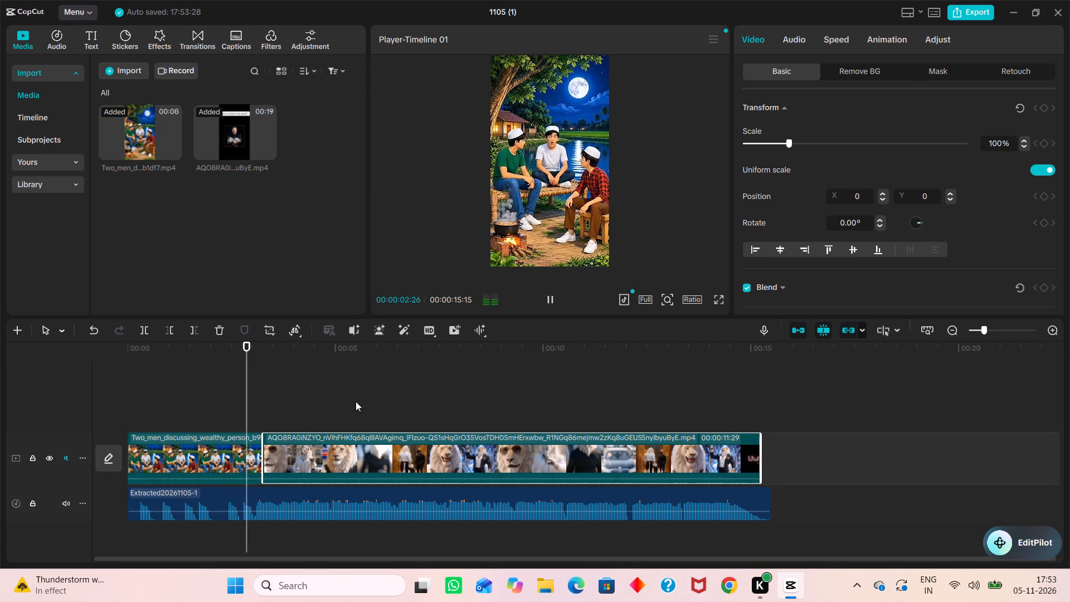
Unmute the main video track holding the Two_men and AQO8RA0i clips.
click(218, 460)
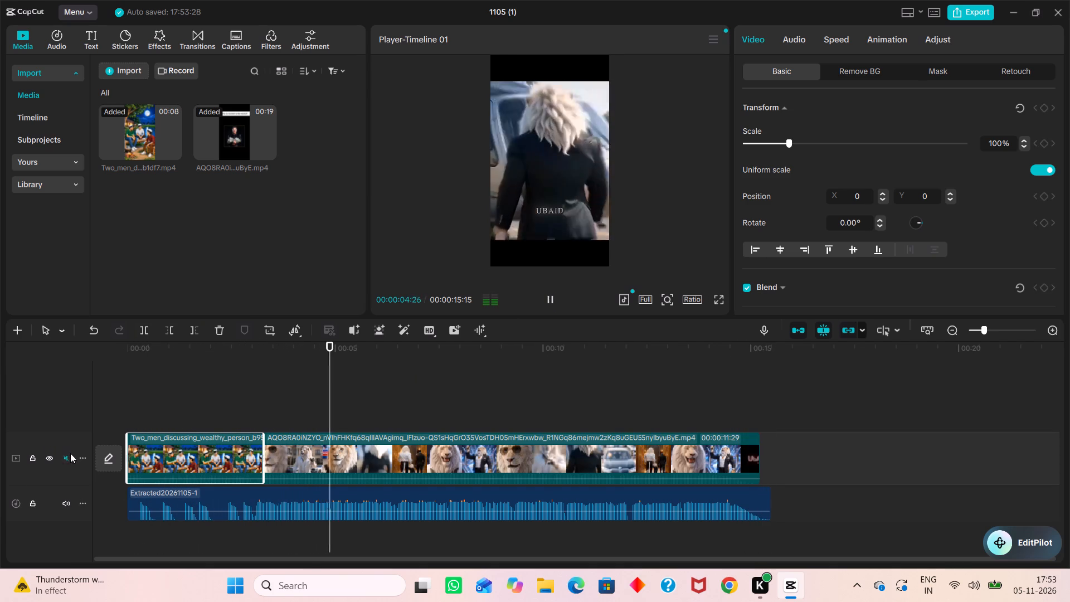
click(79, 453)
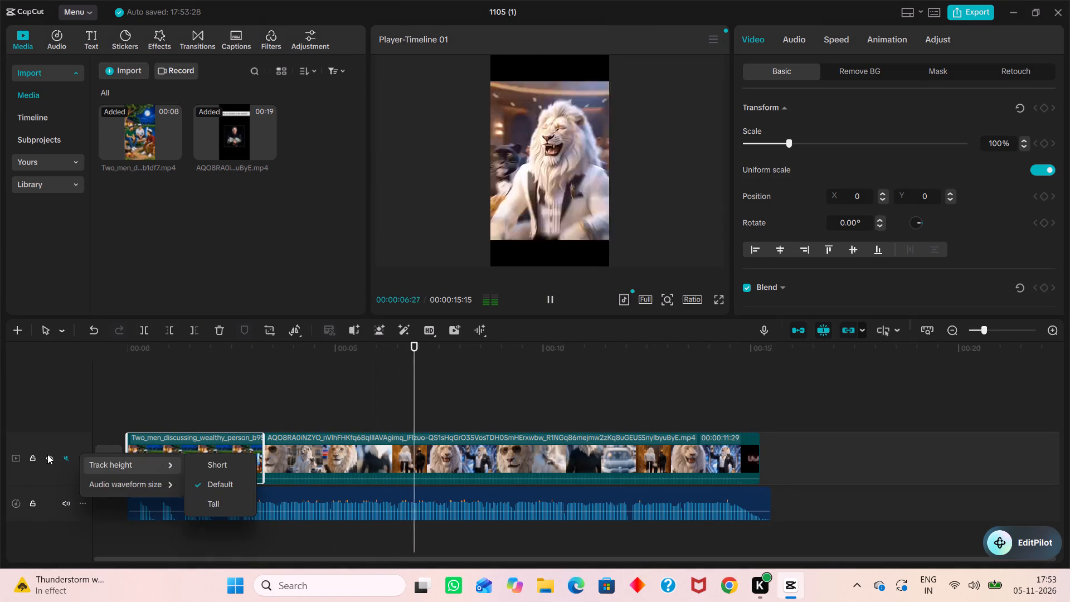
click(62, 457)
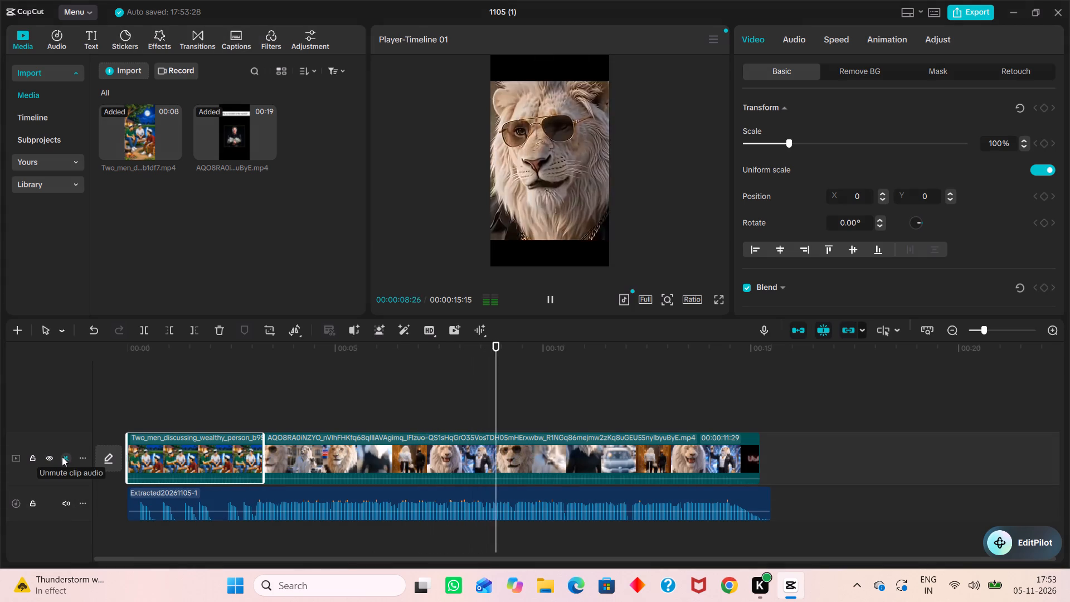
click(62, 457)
Move the AQO8RA0i clip onto its own track above the Two_men clip and mute that new track.
drag(287, 454, 291, 408)
click(291, 408)
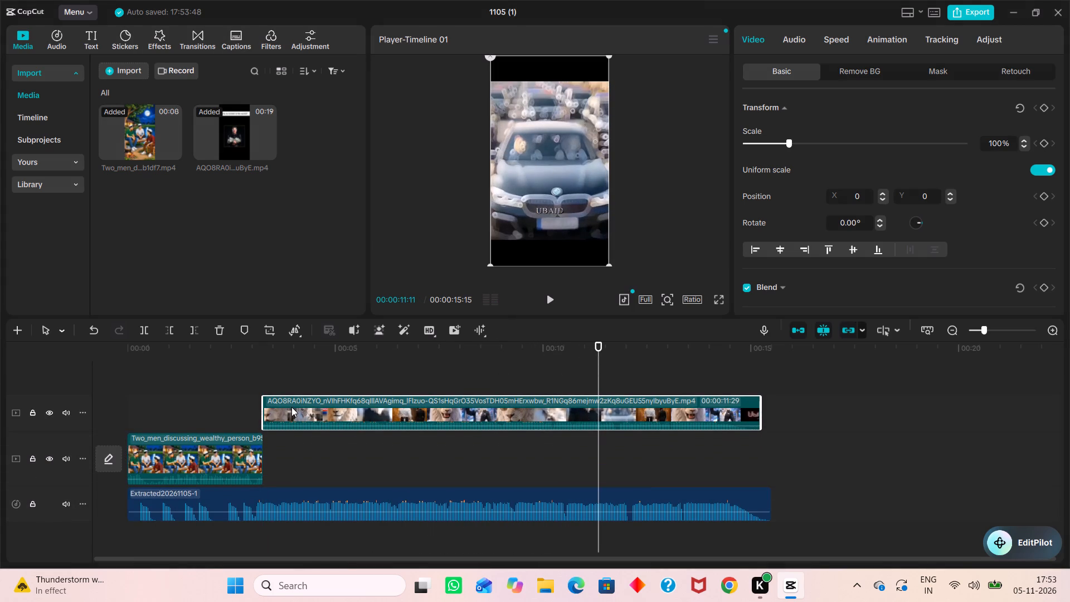
click(66, 413)
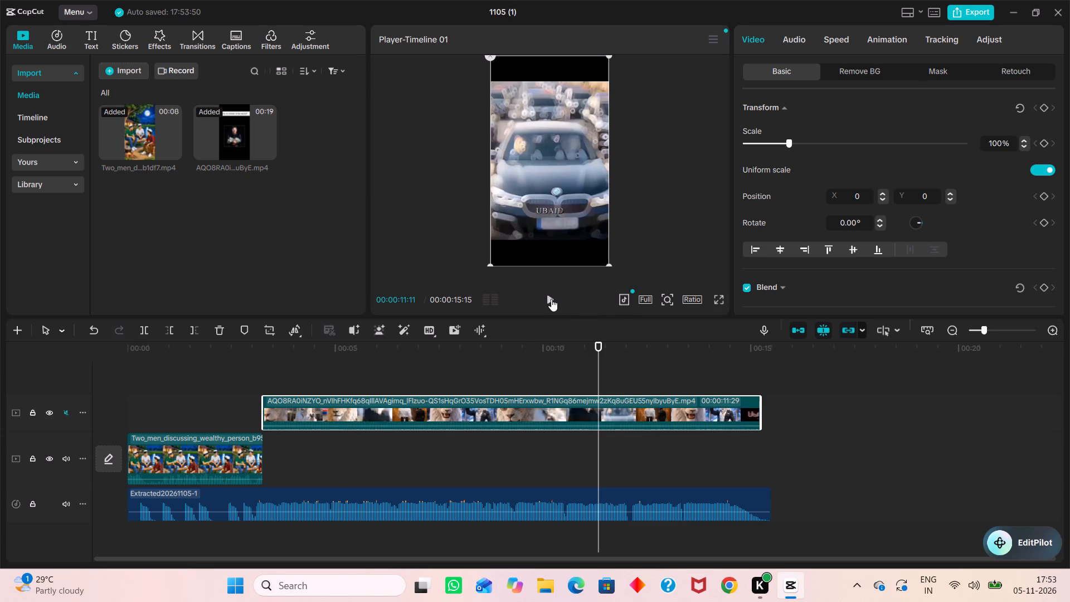
Play through to the closing UbAid title and trim the end of the AQO8RA0i clip to 00:00:13:29, removing that title.
click(551, 299)
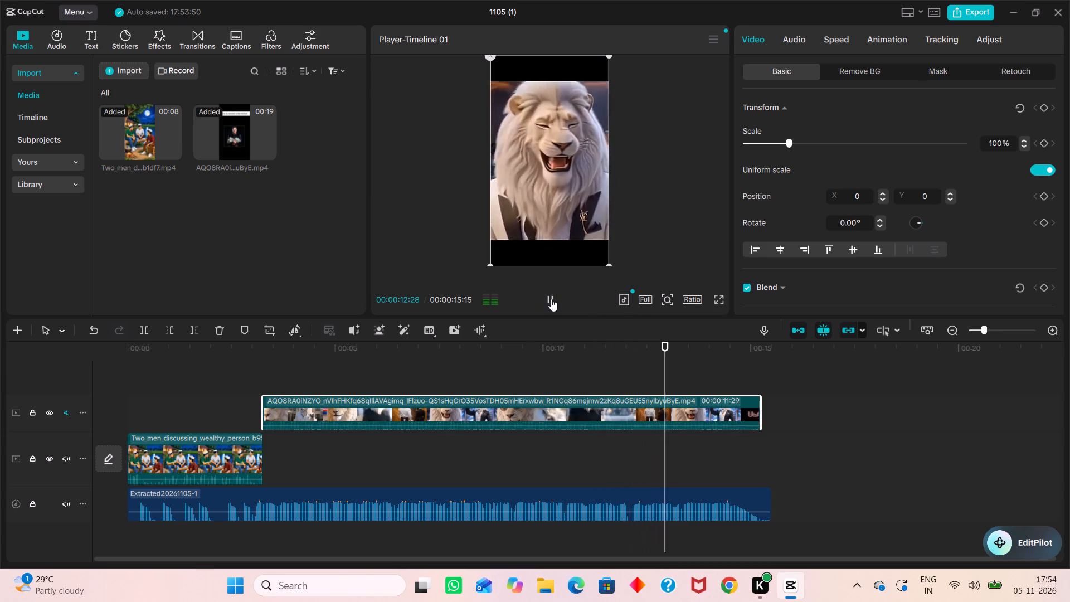
click(551, 299)
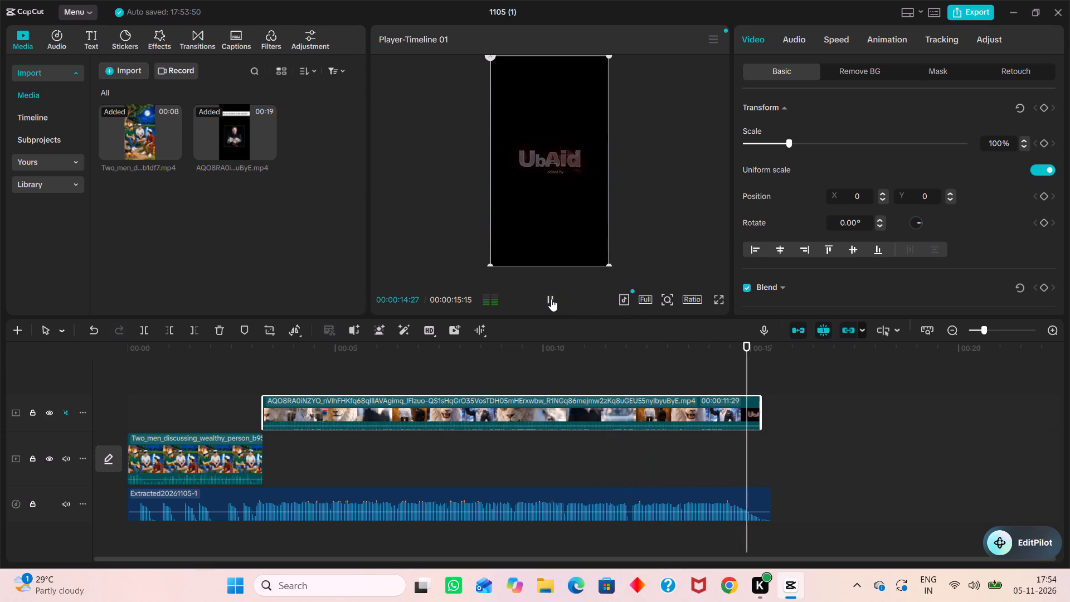
click(732, 406)
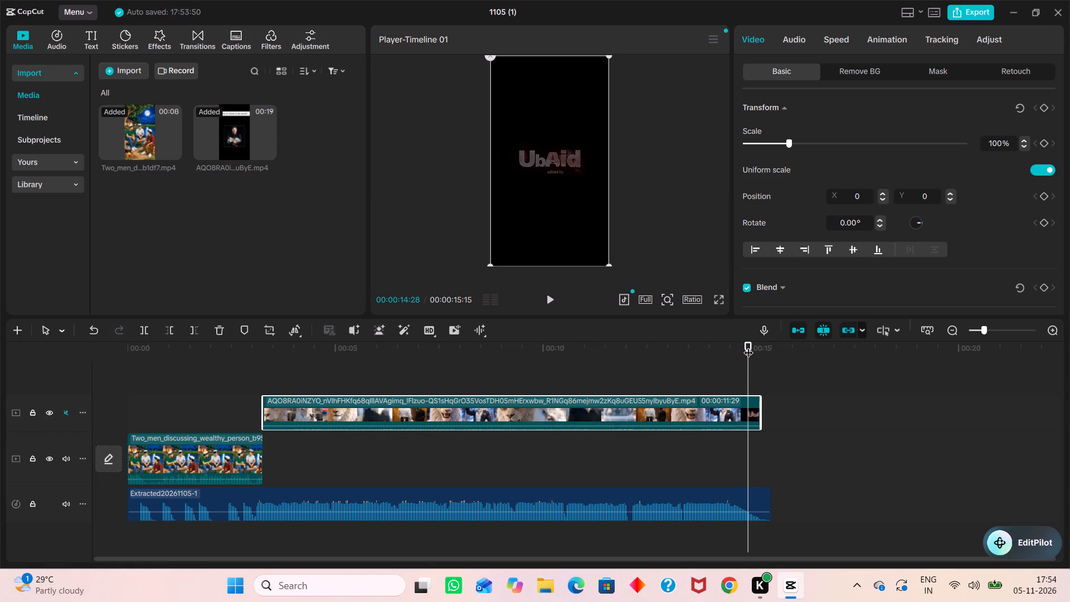
drag(748, 346, 736, 347)
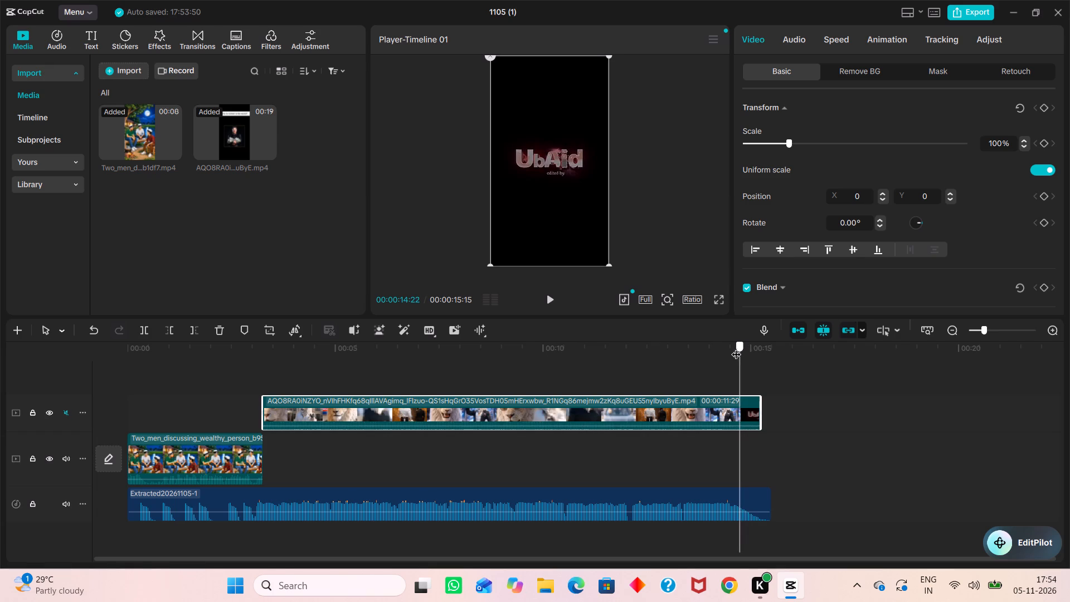
drag(736, 347, 707, 353)
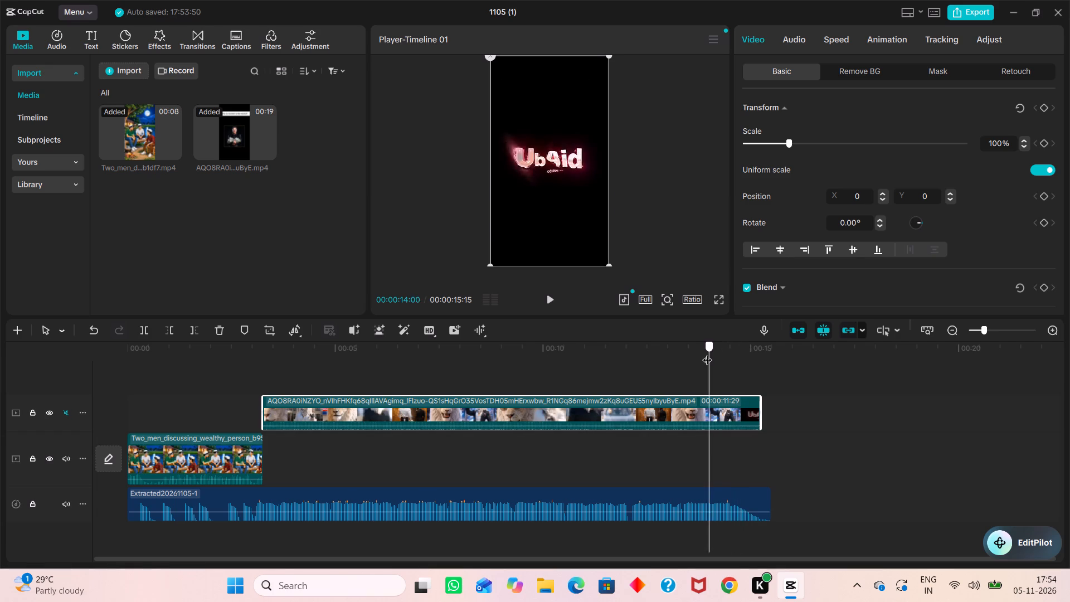
drag(707, 353, 710, 354)
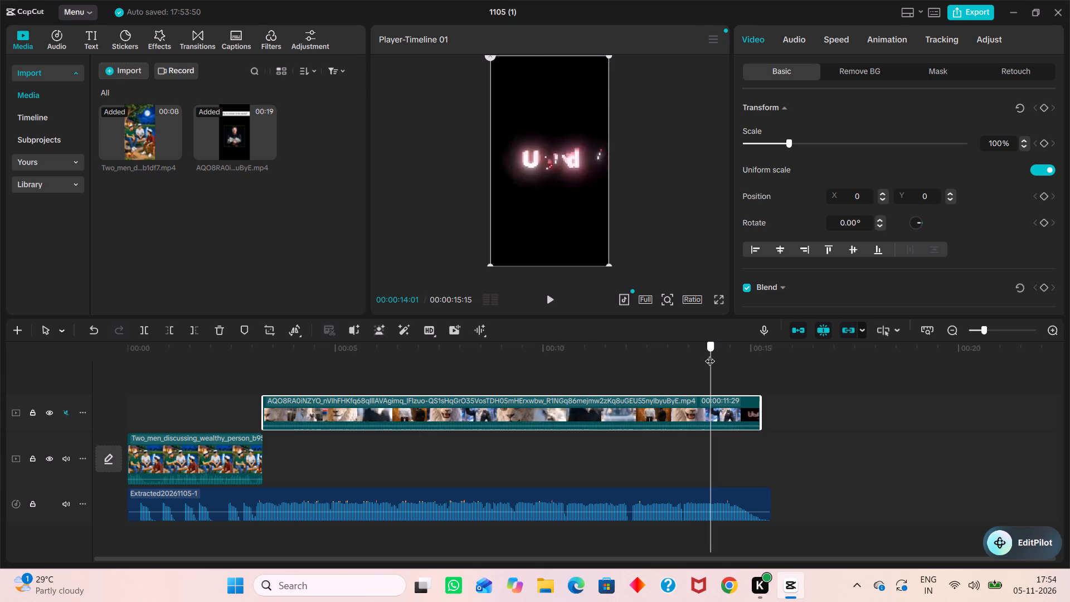
drag(710, 354, 708, 356)
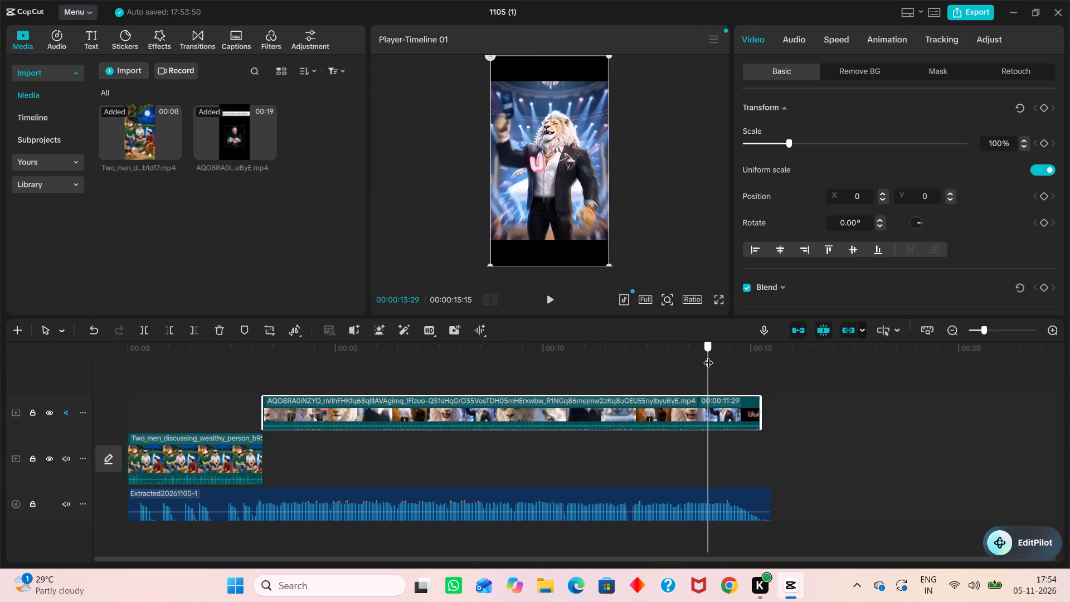
drag(708, 356, 708, 357)
click(190, 323)
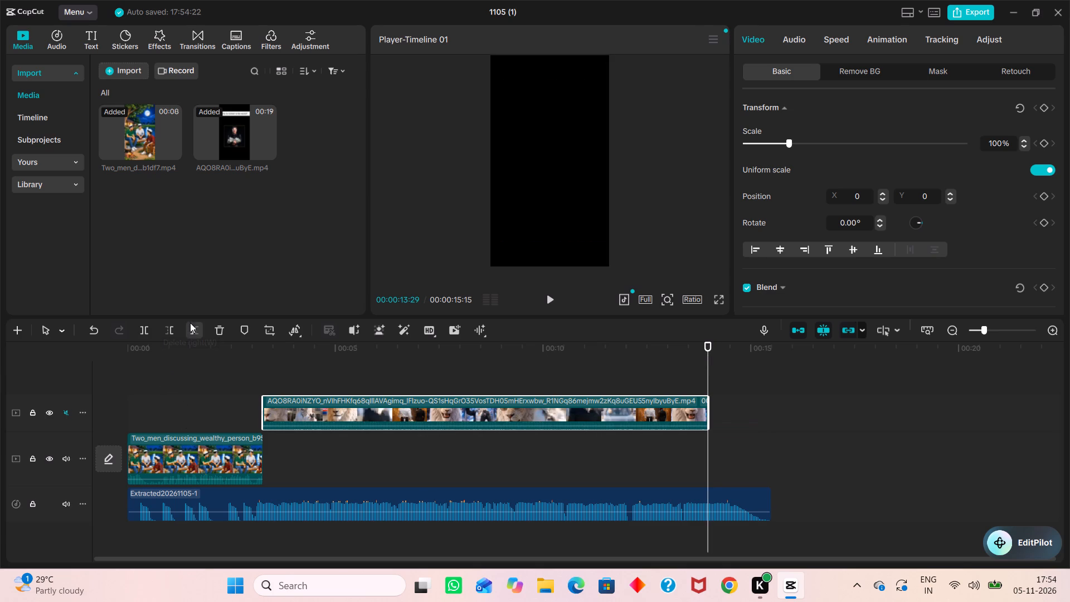
Trim the end of the extracted audio clip to 00:00:13:29, matching the end of the AQO8RA0i clip.
click(712, 495)
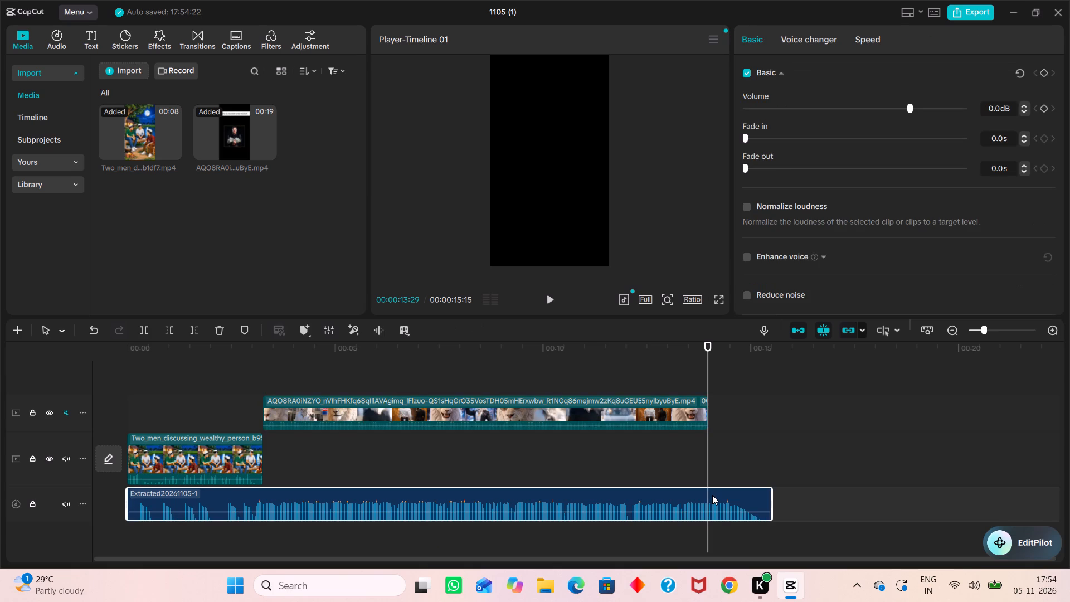
click(196, 332)
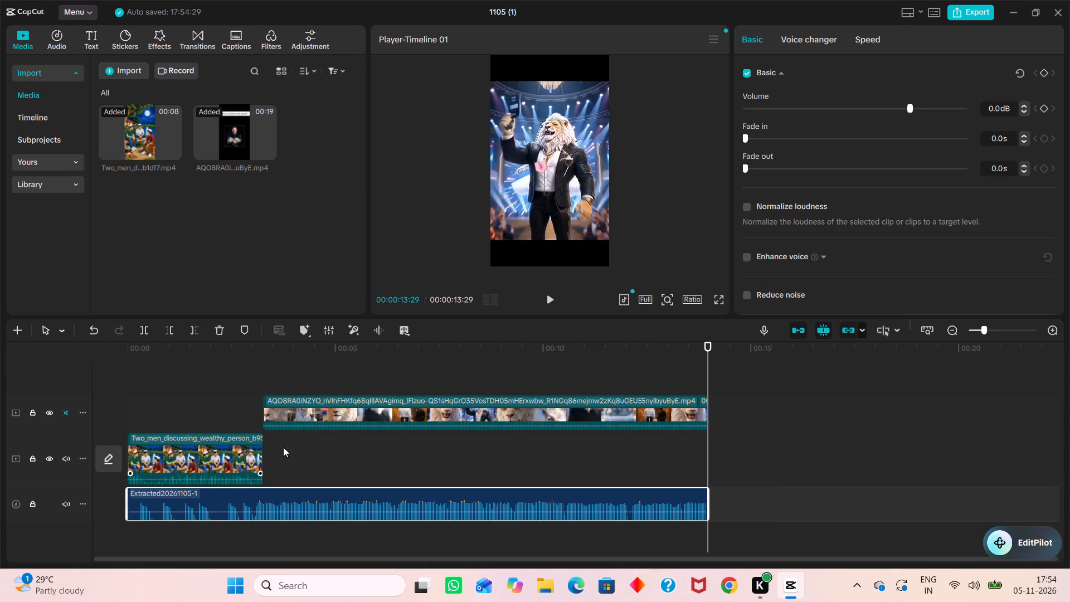
Return the playhead to the start of the timeline at 00:00:00:00.
scroll(283, 447, right, 9)
drag(707, 373, 0, 465)
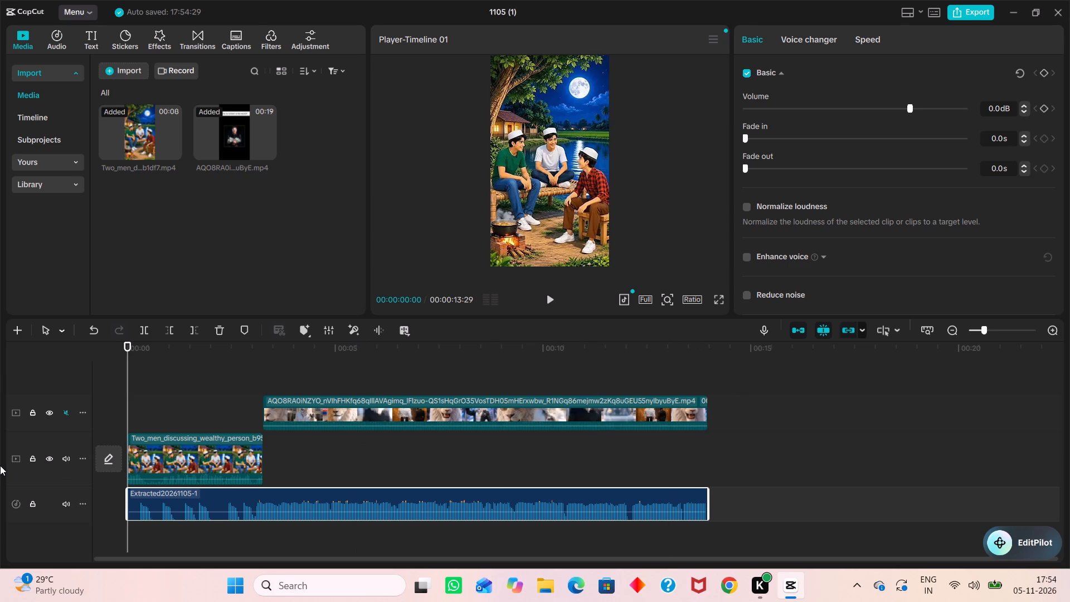
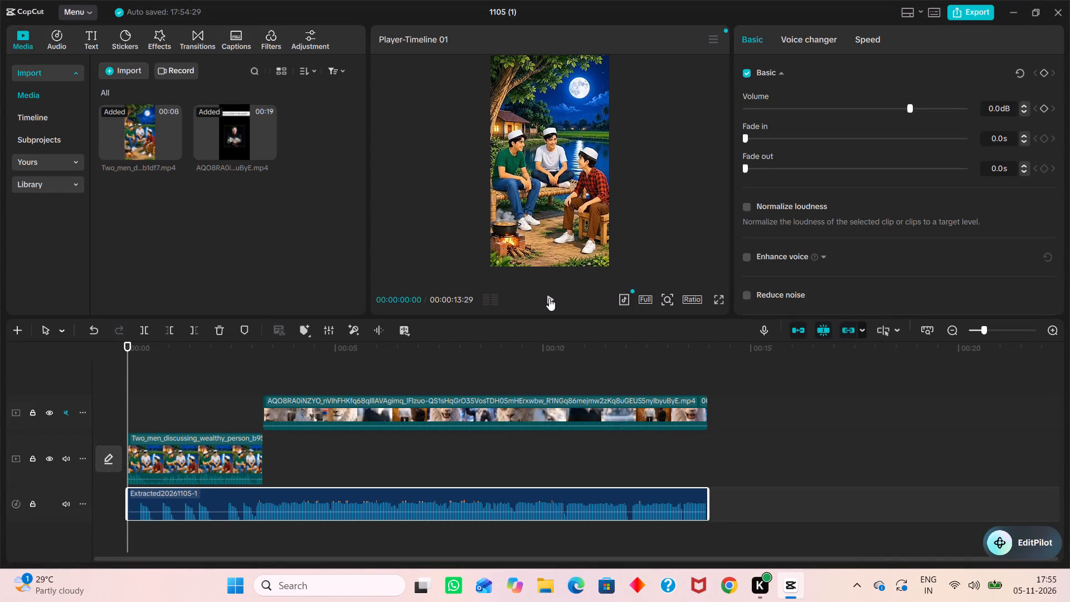
Preview the edit from the start into the AQO8RA0i clip, stop playback, and return the playhead to 00:00:00:00.
drag(549, 298, 549, 308)
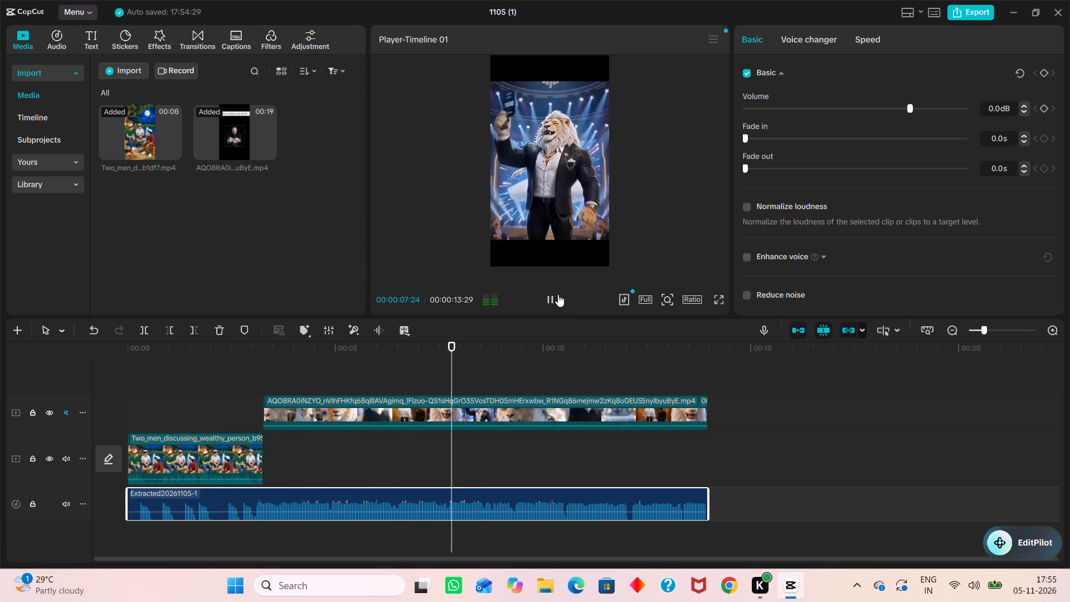
click(546, 300)
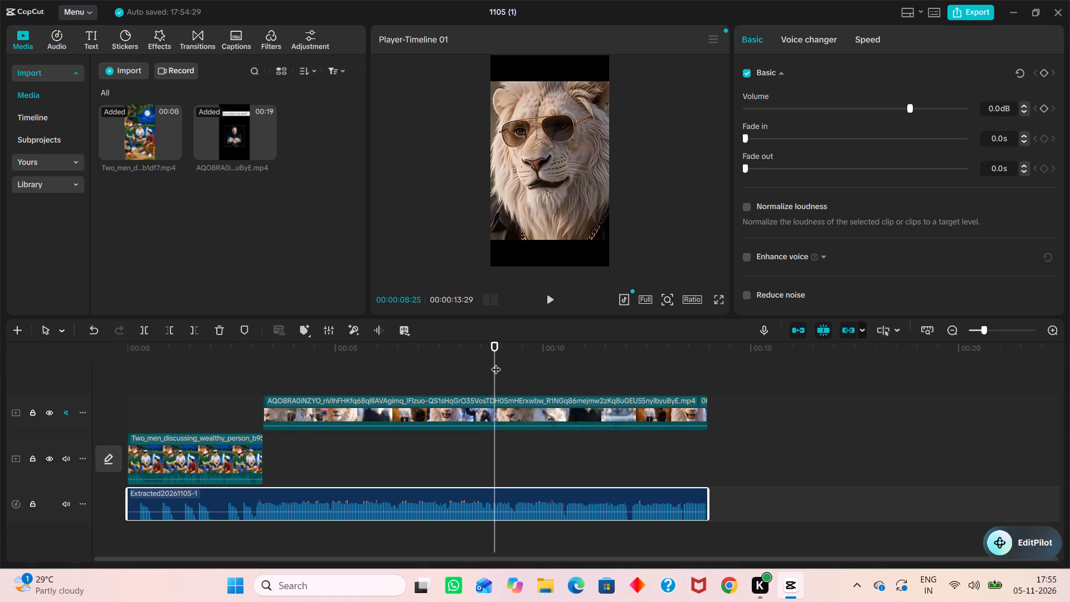
drag(496, 360, 52, 367)
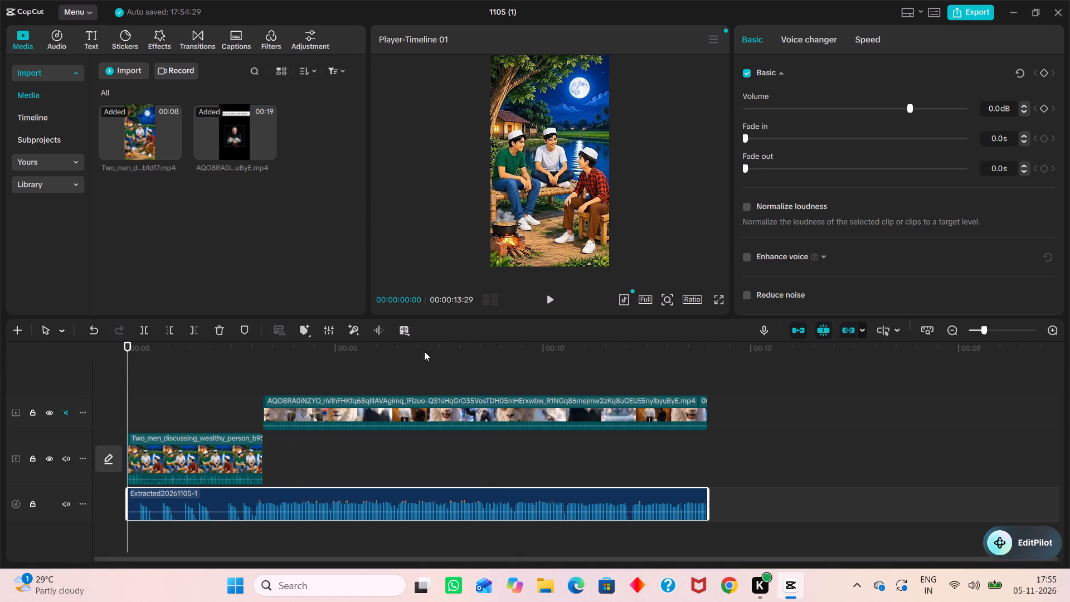
Set the video export resolution to 8K and start exporting the 1105 (1) project.
click(967, 9)
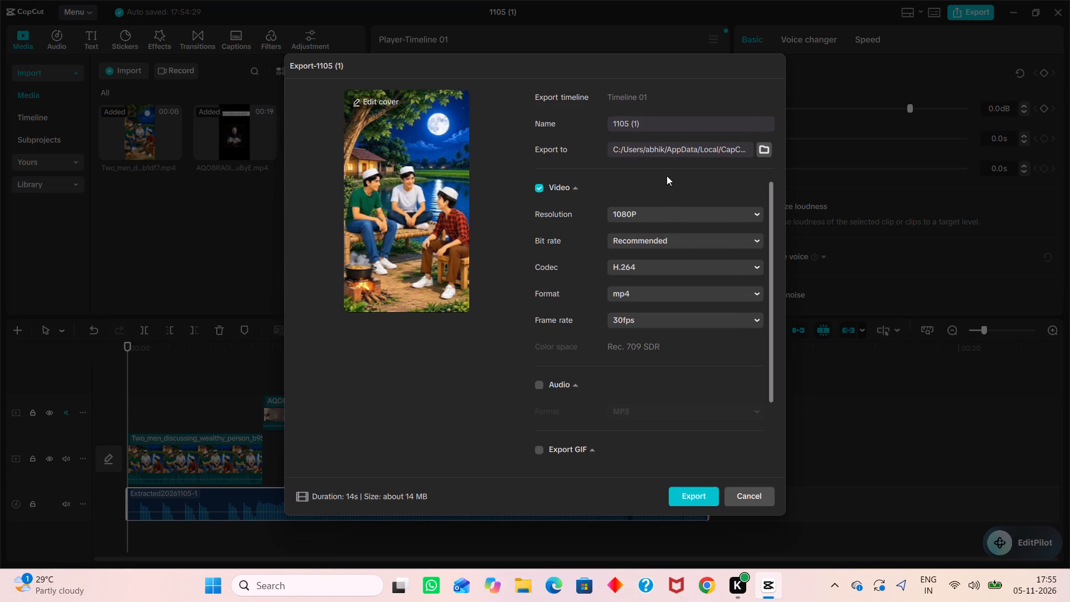
drag(733, 219, 737, 214)
click(746, 210)
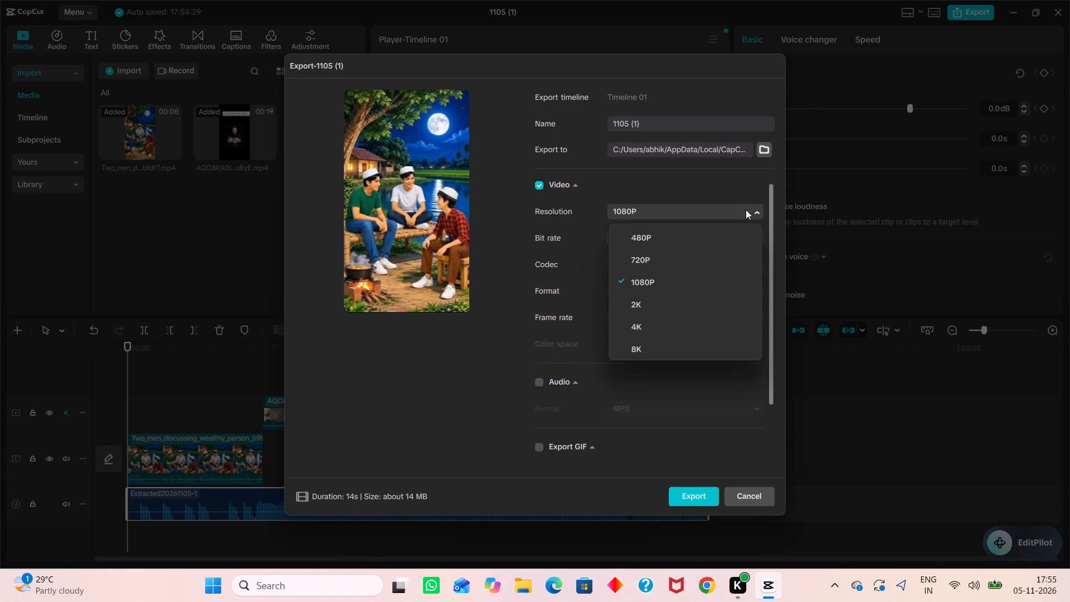
click(717, 345)
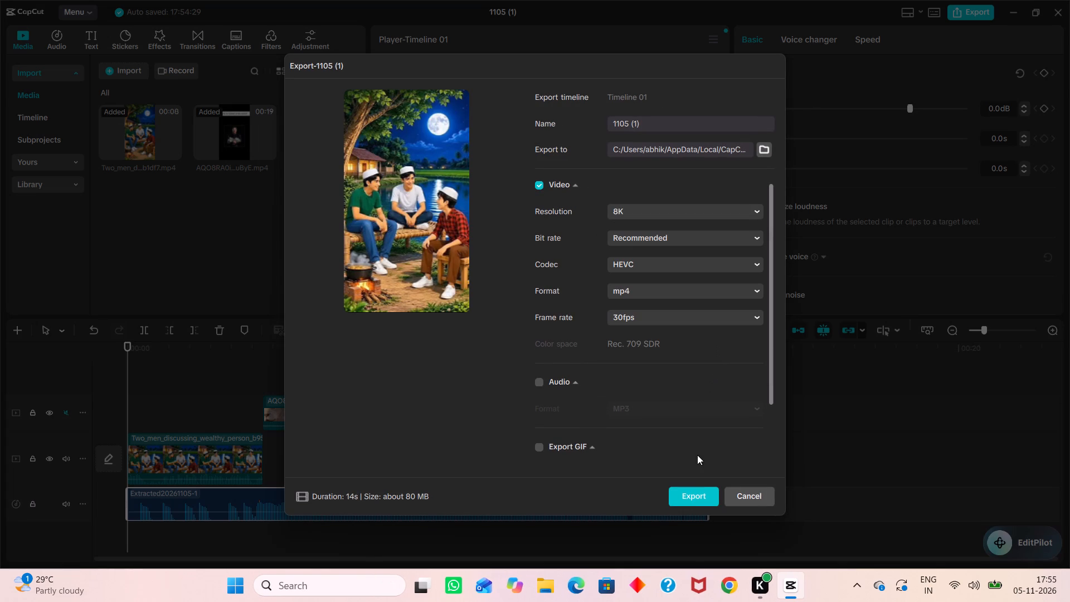
click(689, 493)
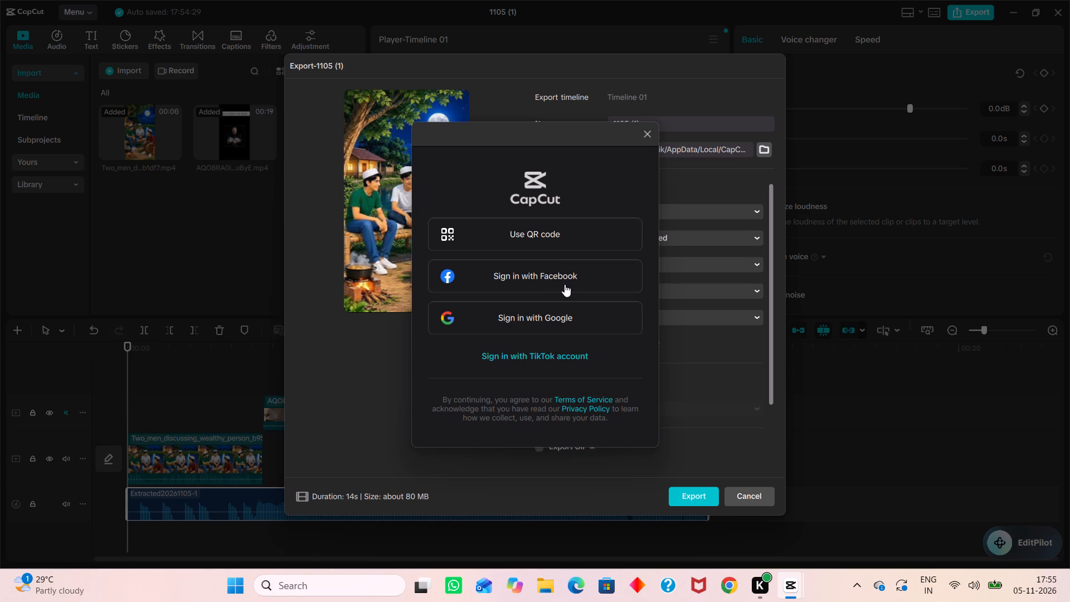
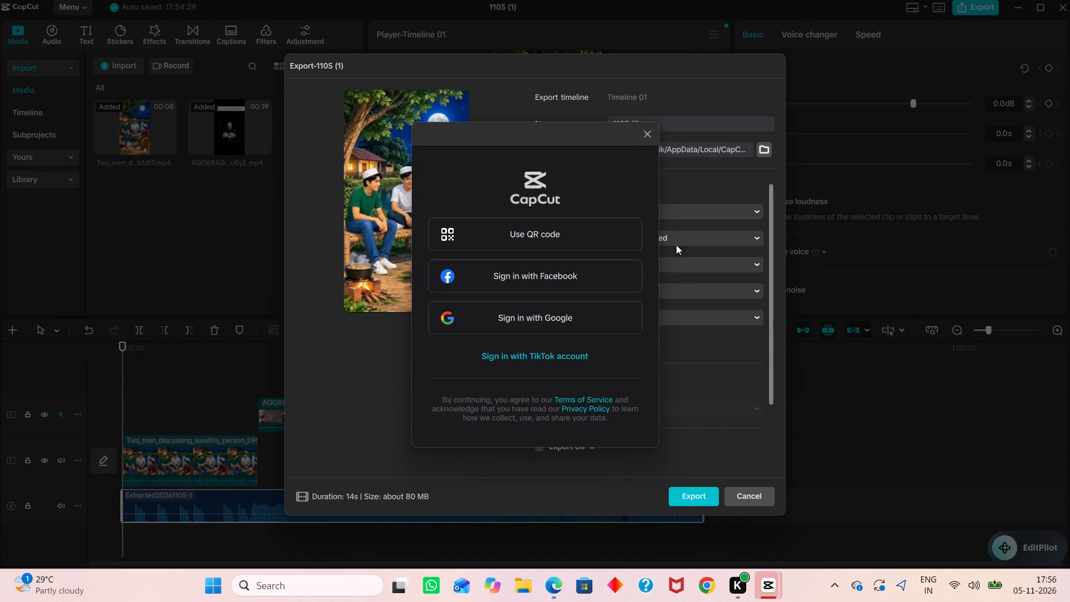
Dismiss the account sign-in window without signing in, returning to the export settings for 1105 (1).
click(648, 134)
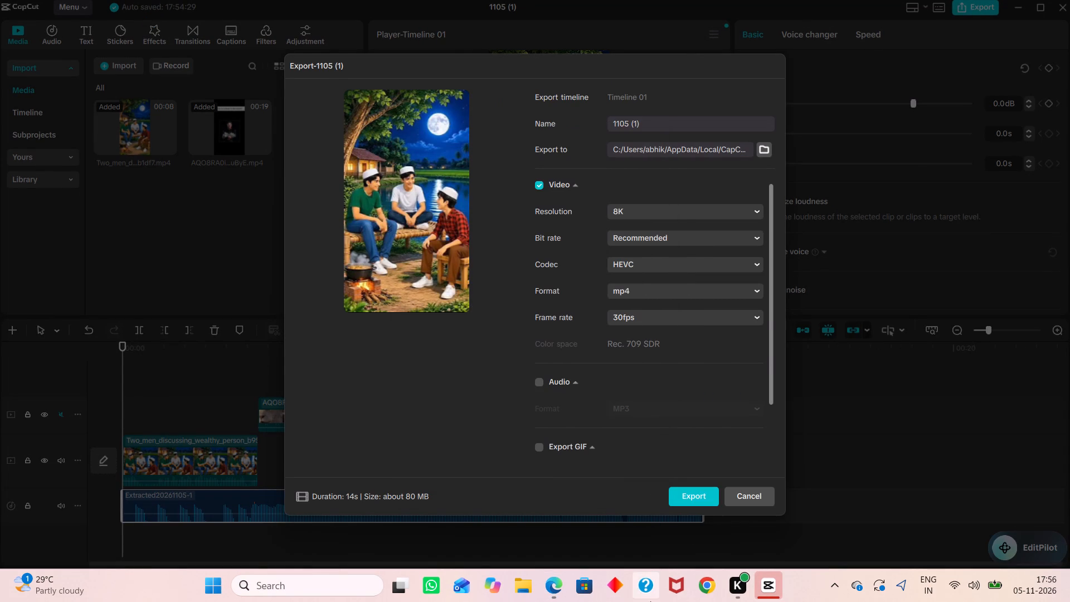
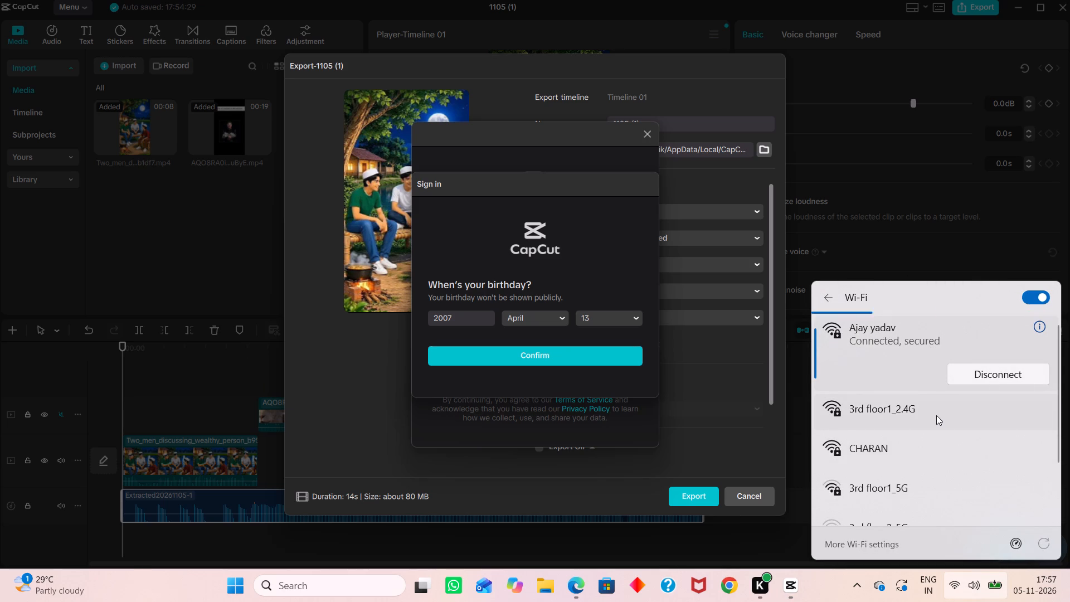
Switch the computer's Wi-Fi connection to the 3rd floor1_2.4G network and return to the quick settings overview.
click(961, 438)
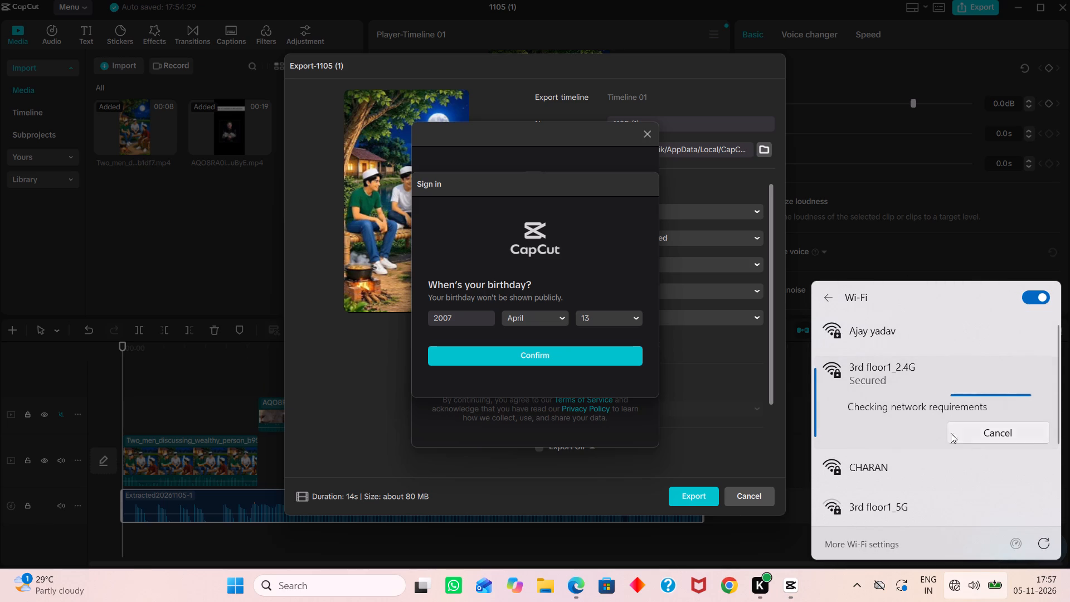
click(829, 296)
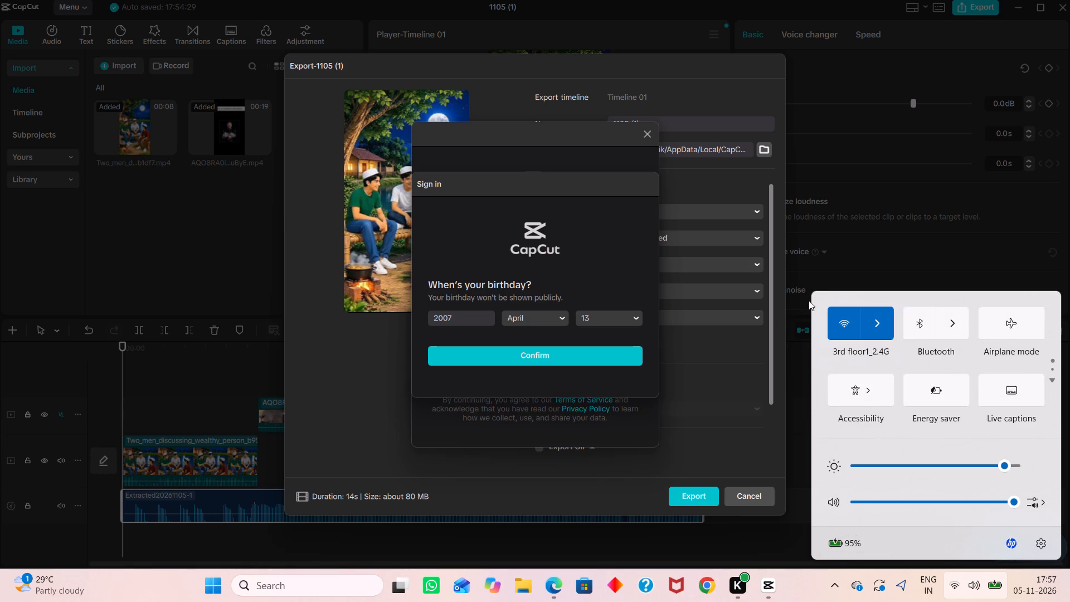
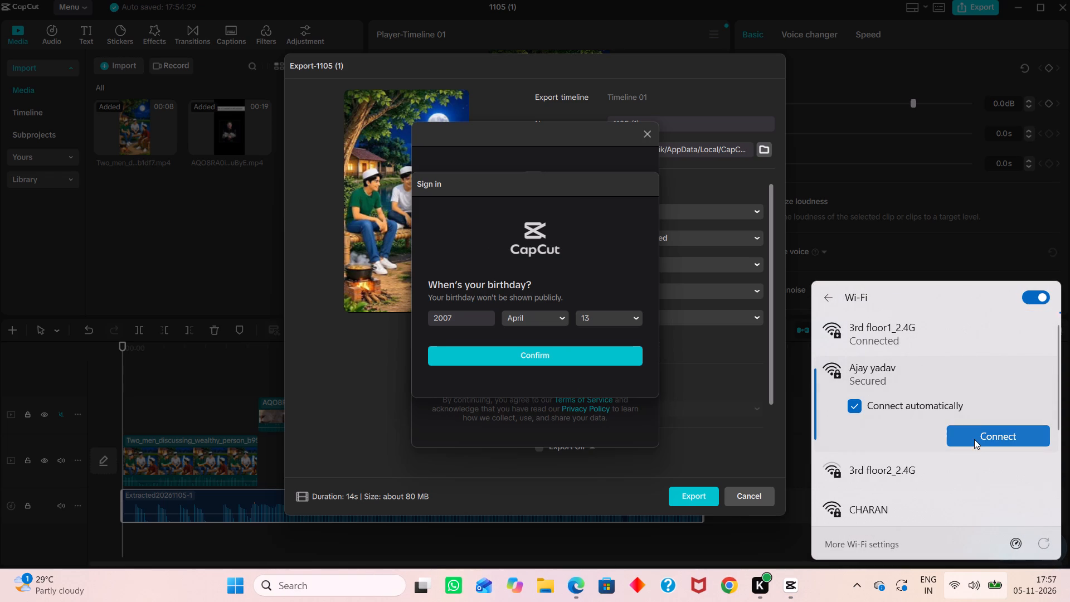
Switch the computer's Wi-Fi connection from 3rd floor1_2.4G to the selected secured personal network, with automatic connection enabled.
click(975, 437)
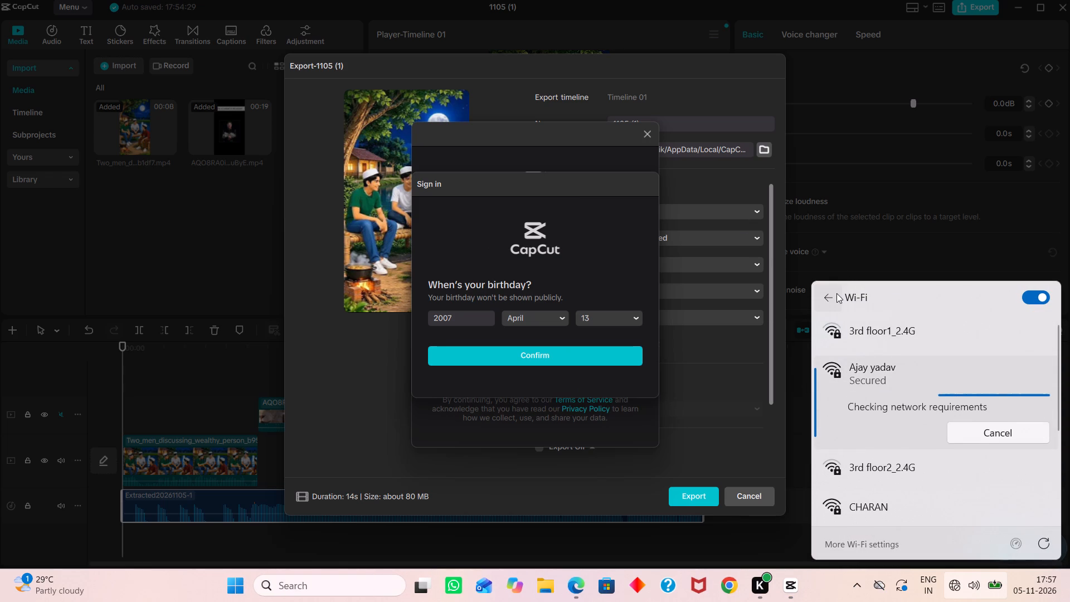
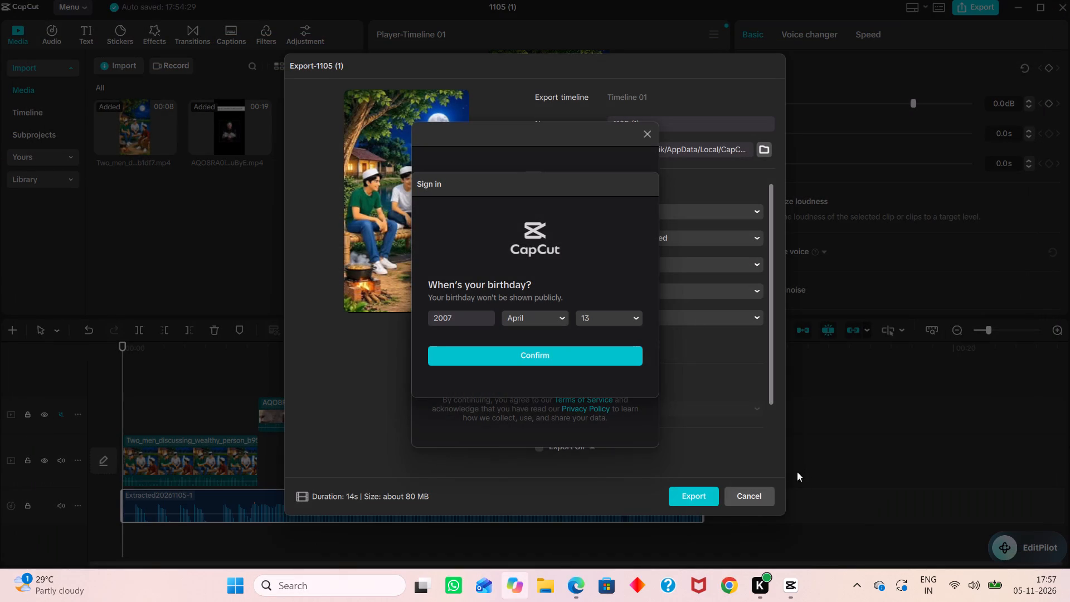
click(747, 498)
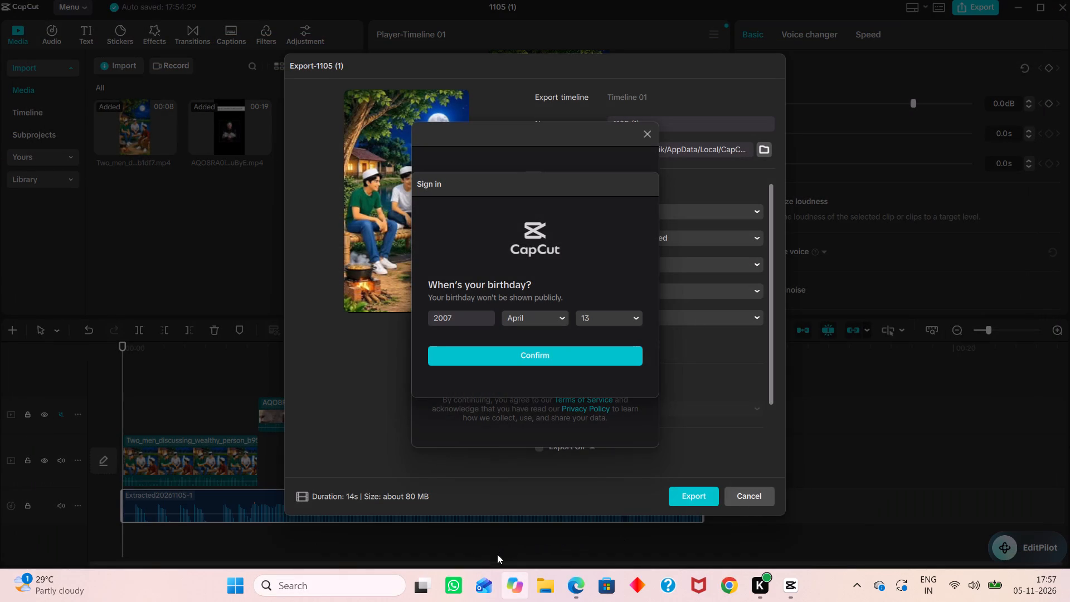
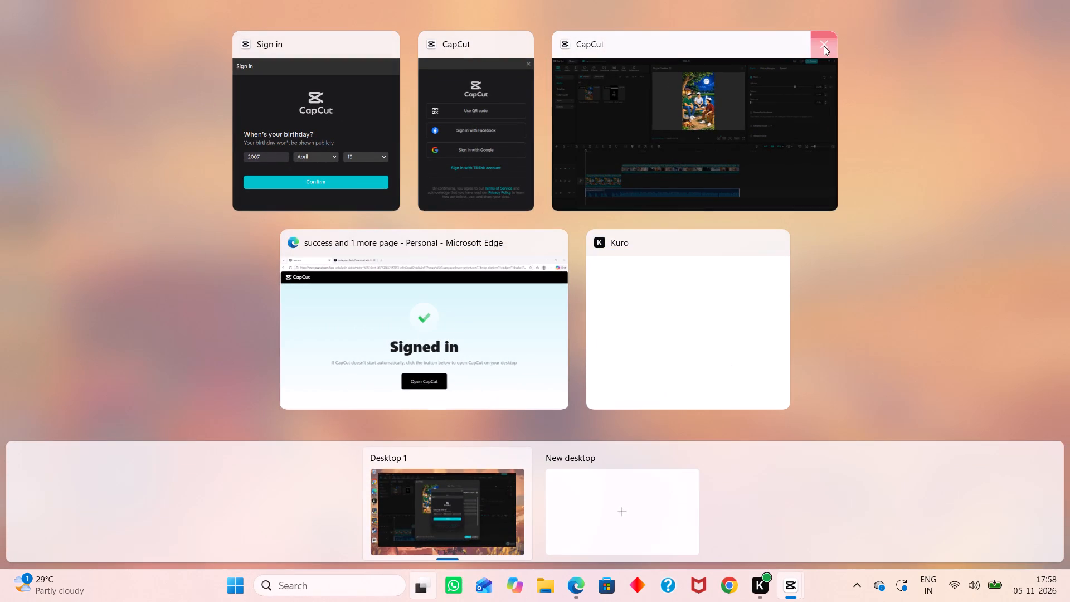
Close the leftover sign-in windows and the Edge browser window, and return to the CapCut export settings.
click(824, 46)
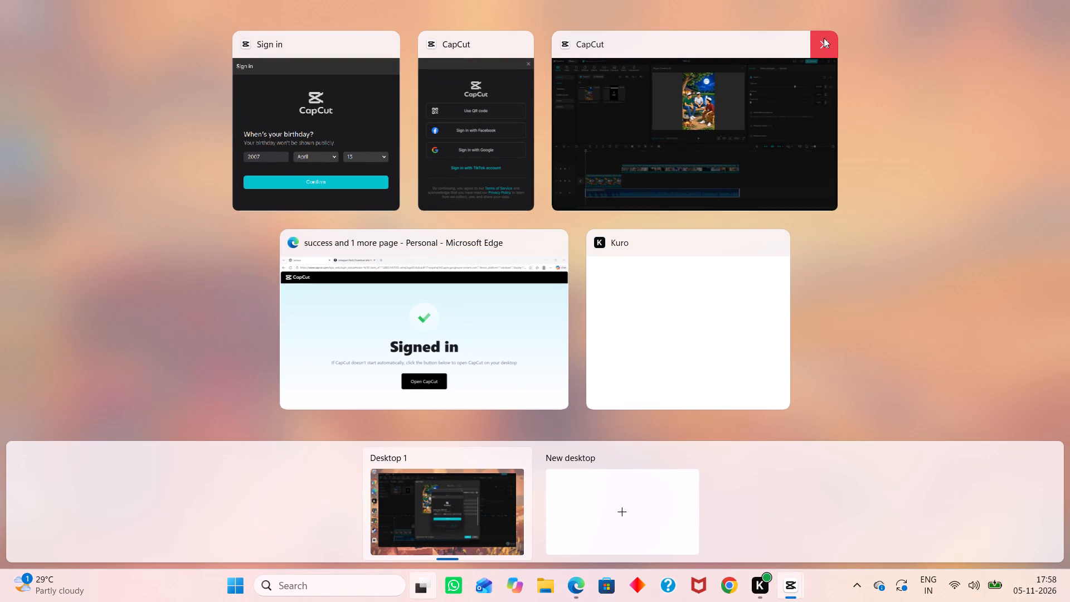
click(824, 37)
double_click(824, 41)
click(384, 37)
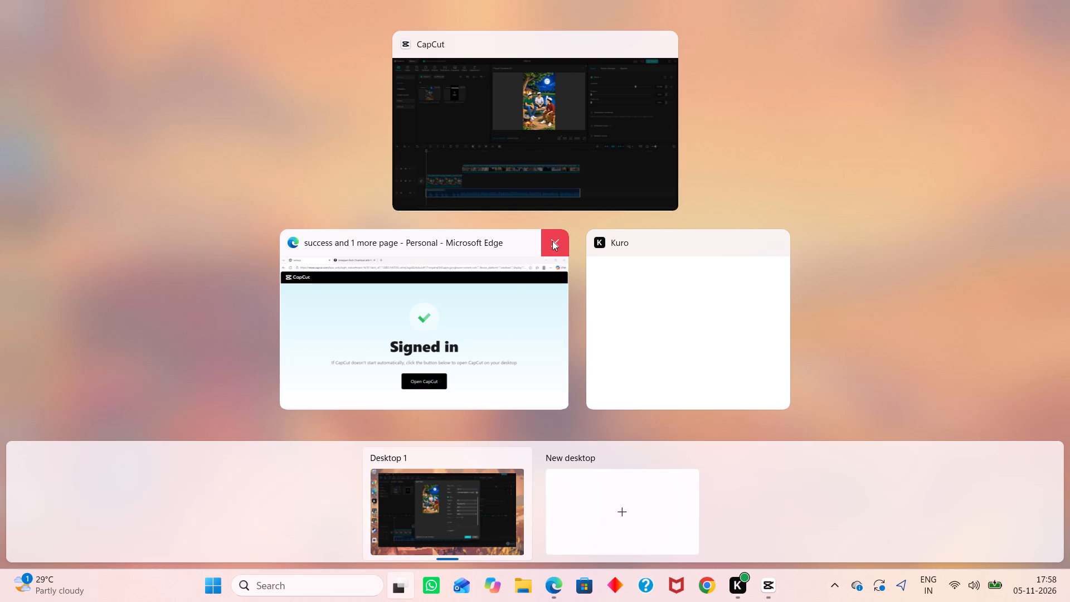
click(552, 241)
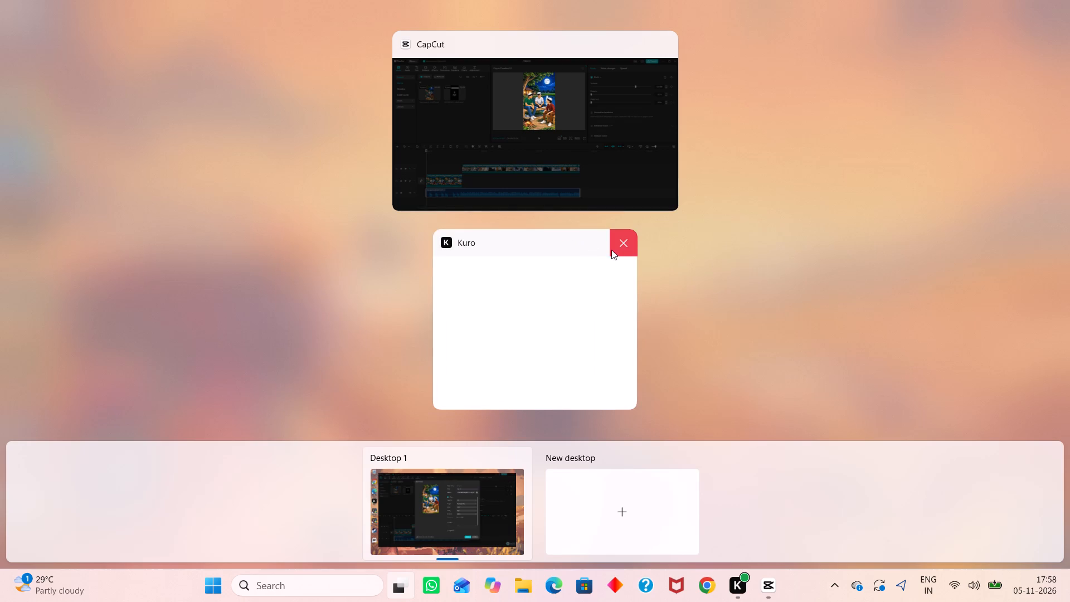
click(582, 120)
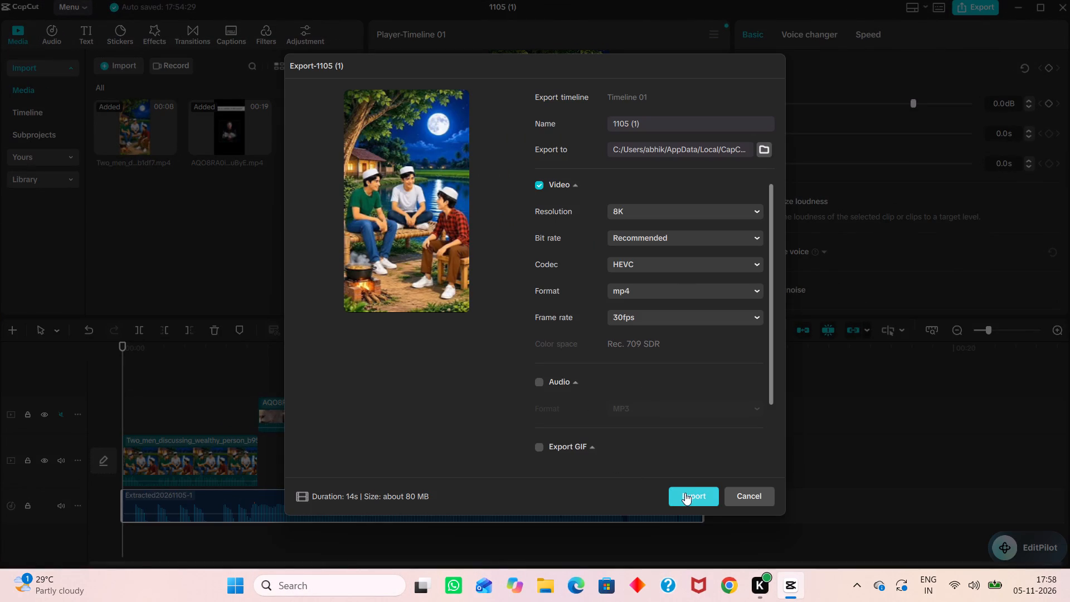
Export 1105 (1) as an 8K HEVC mp4 at 30fps with the recommended bit rate, and dismiss the background-export tip.
click(689, 494)
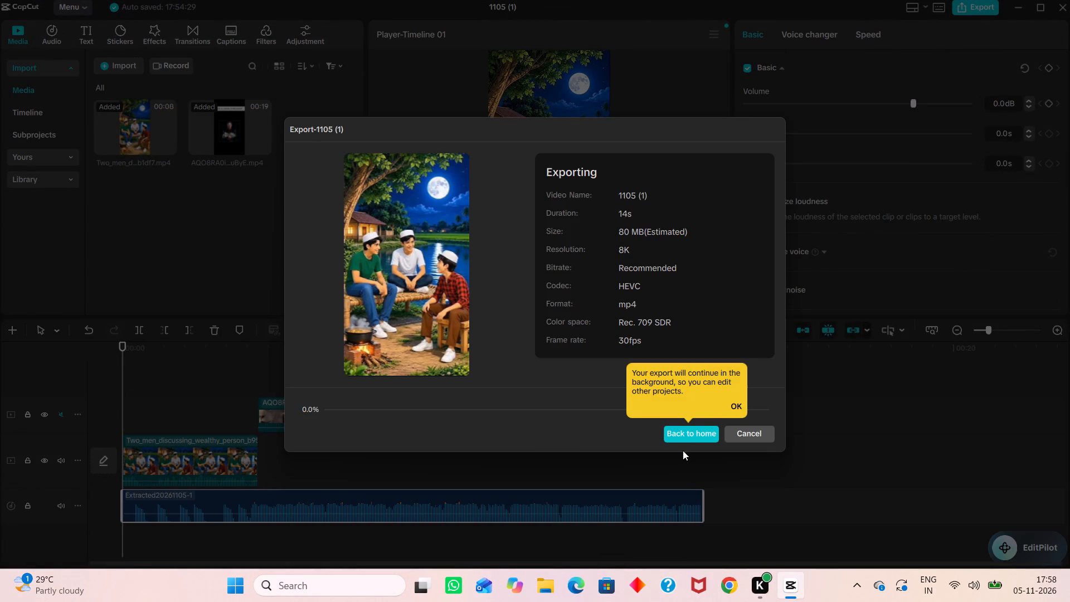
click(741, 407)
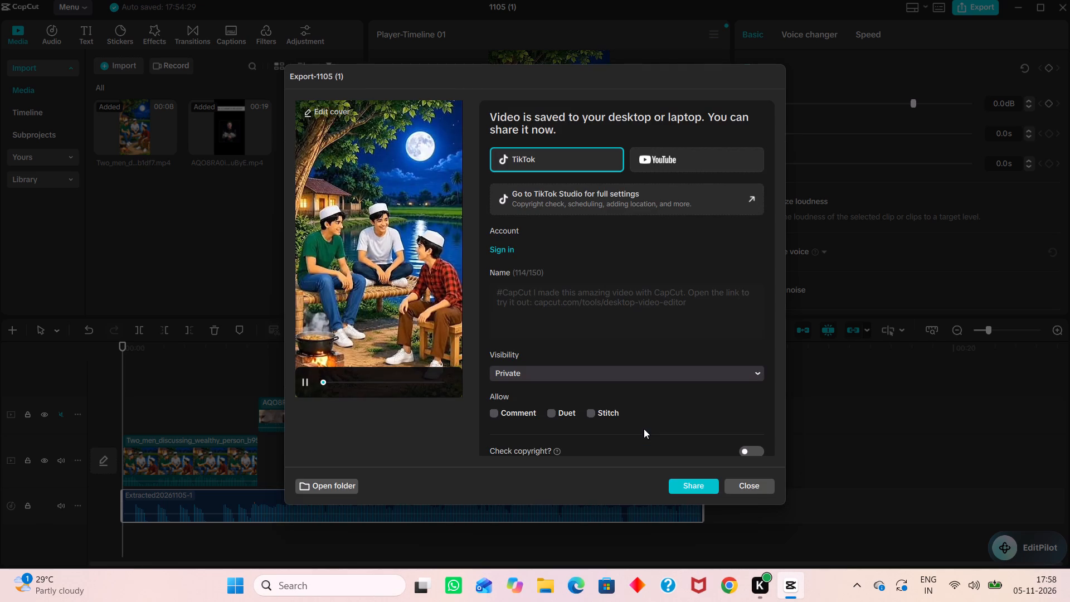
Open the exported video's folder, look through Downloads and Home in File Explorer, and close it again.
scroll(621, 135, down, 2)
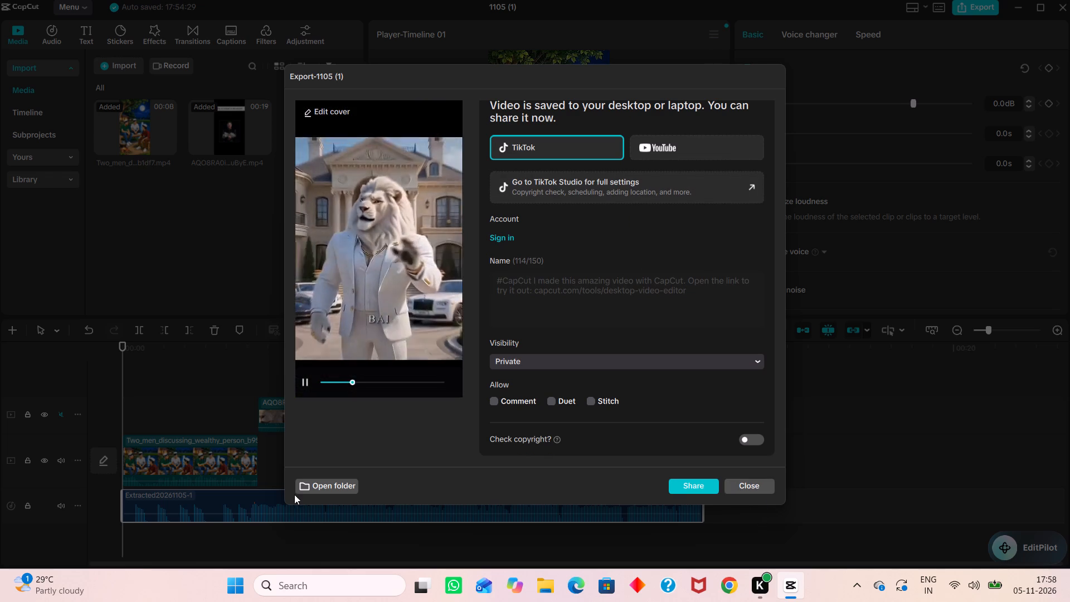
click(315, 483)
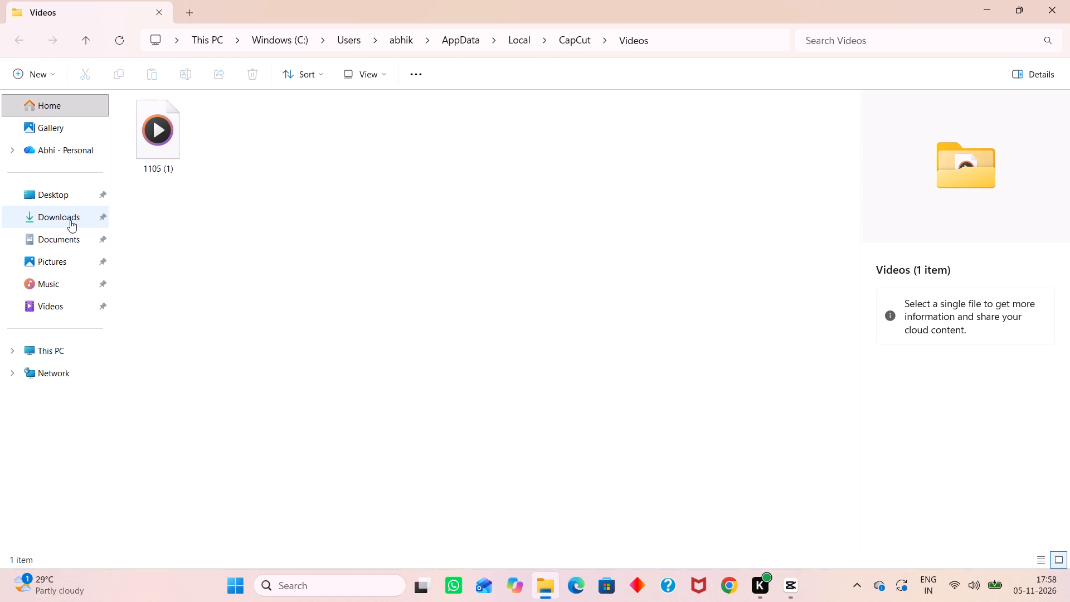
click(70, 220)
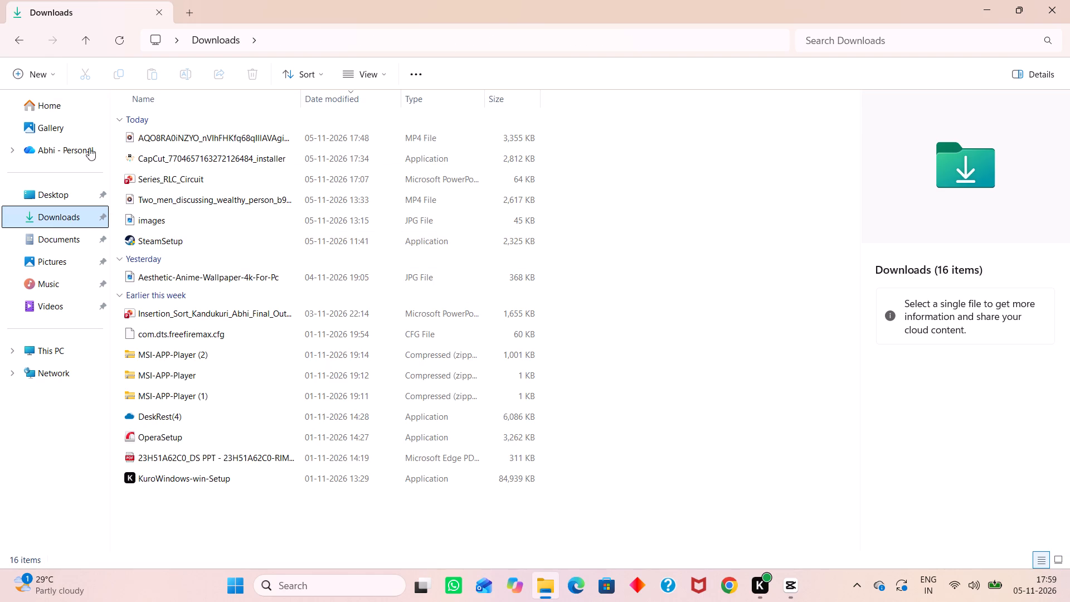
click(31, 98)
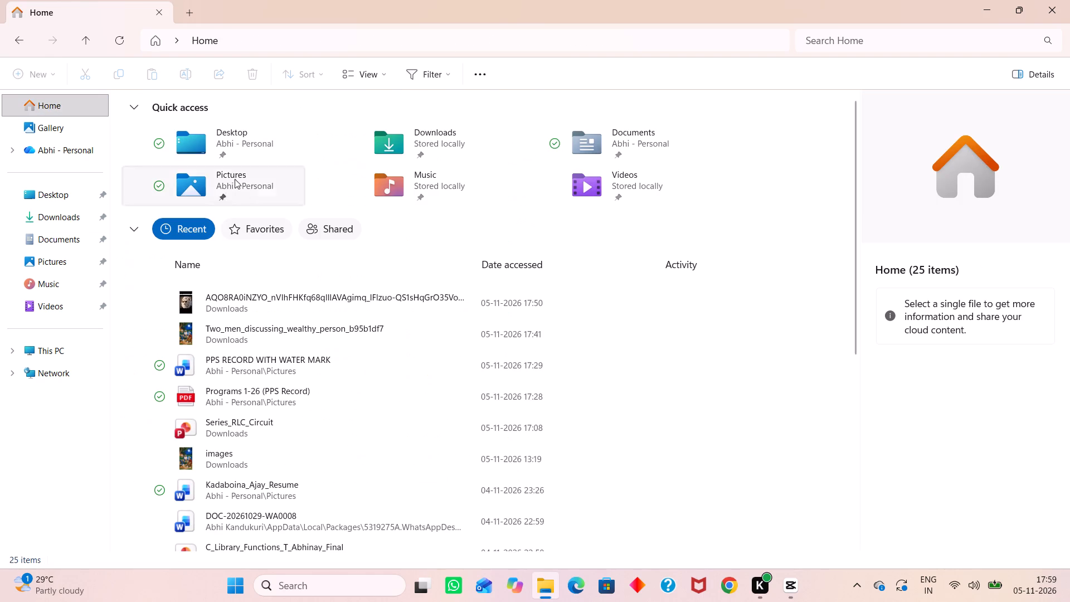
click(1069, 4)
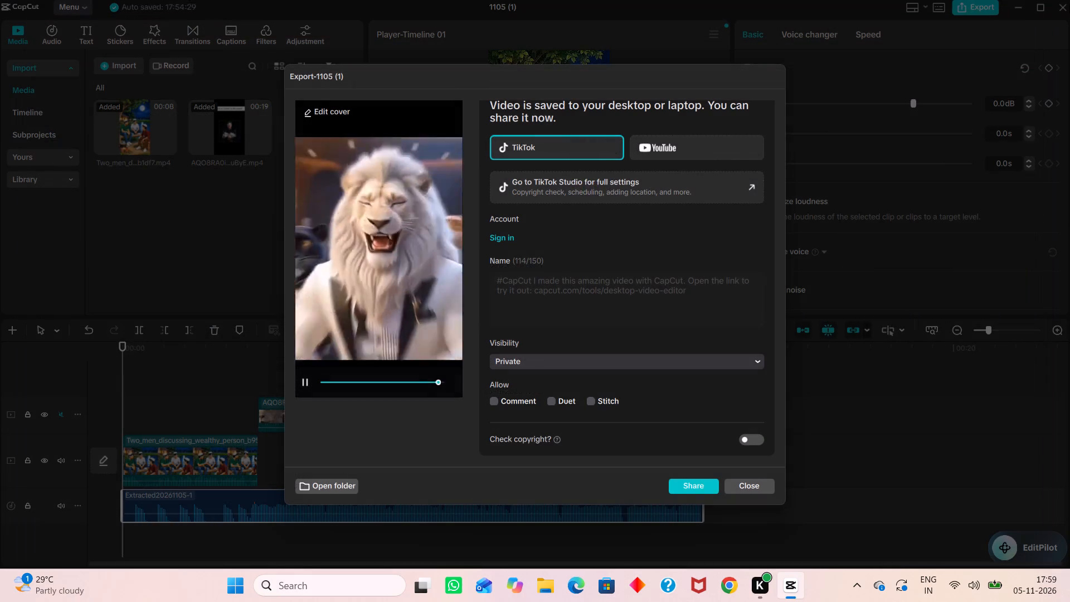
Close the finished export window without sharing the video, returning to the 1105 (1) timeline.
click(740, 486)
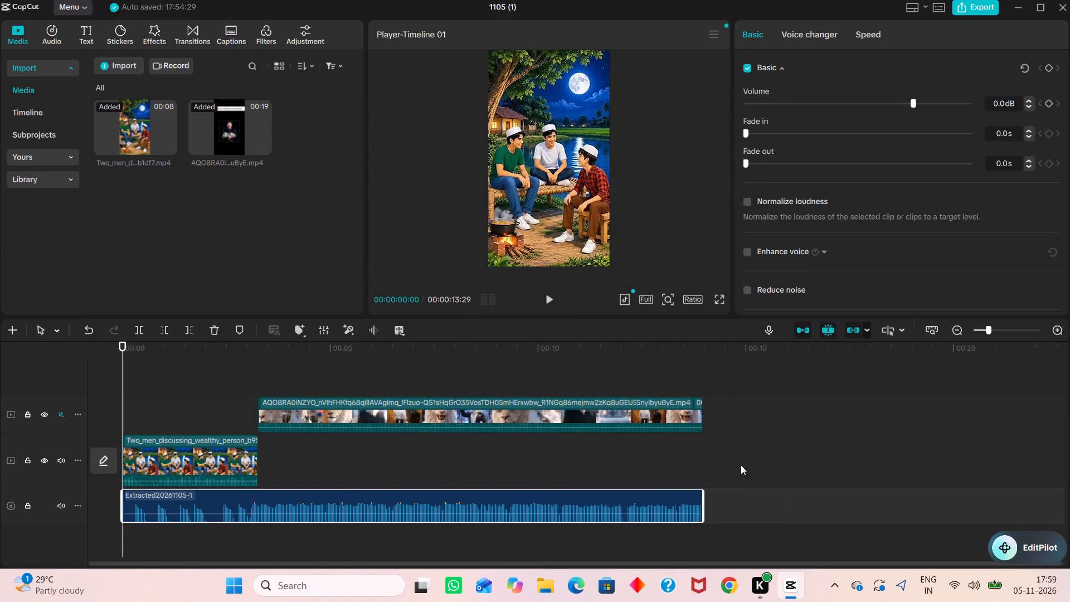